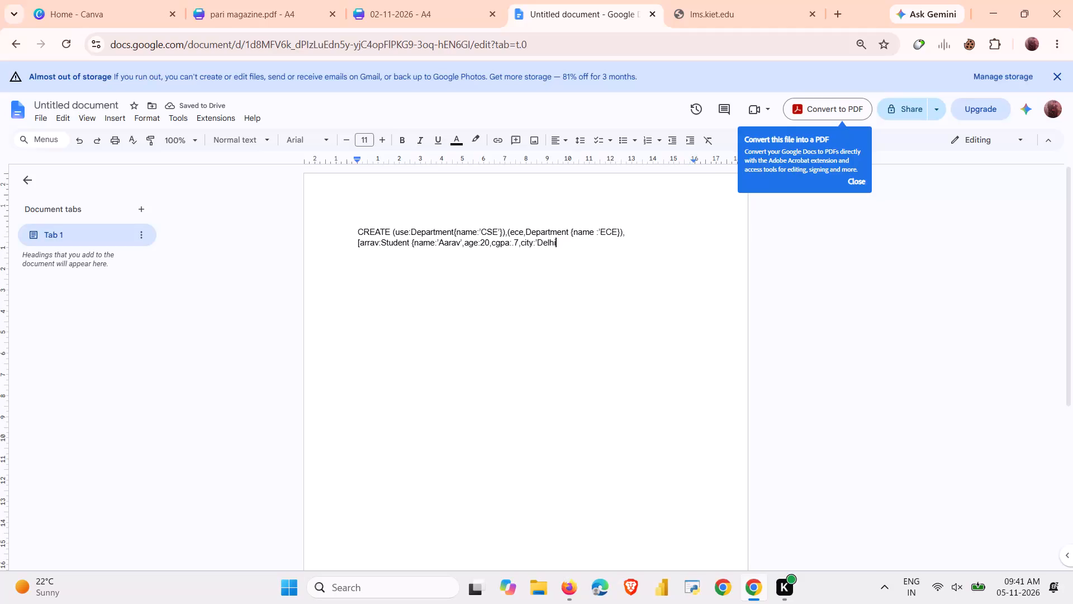
Complete the Aarav student entry in the CREATE statement by adding the closing quote, brace and parenthesis after Delhi, followed by a line break.
key(apostrophe)
key(shift+braceright)
key(shift+parenright)
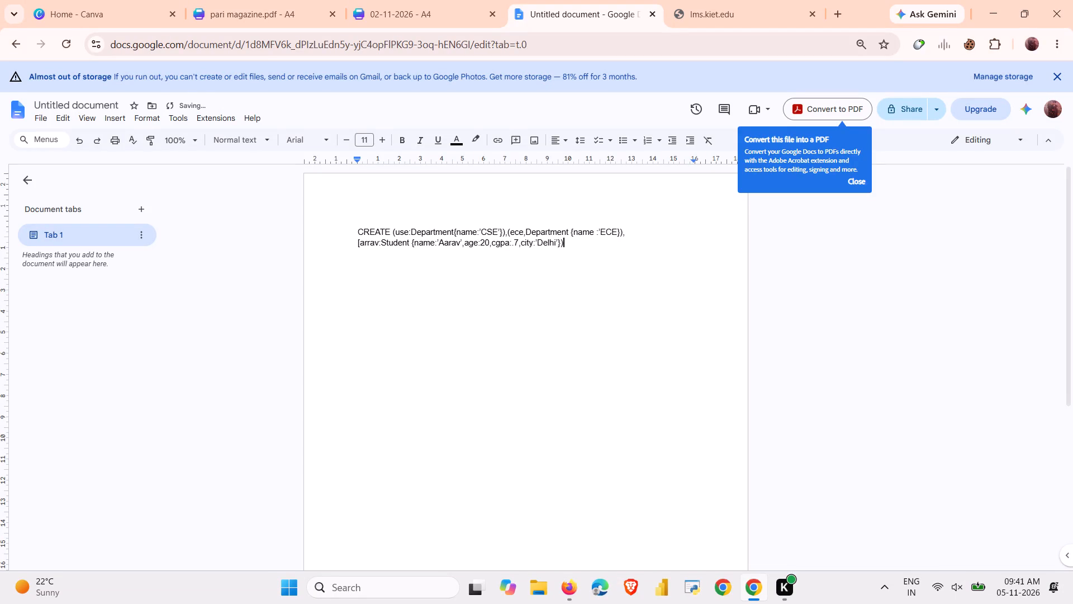
key(Return)
Switch to the 02-11-2026 Canva design and add the uploaded landscape couple selfie to page 8.
click(405, 17)
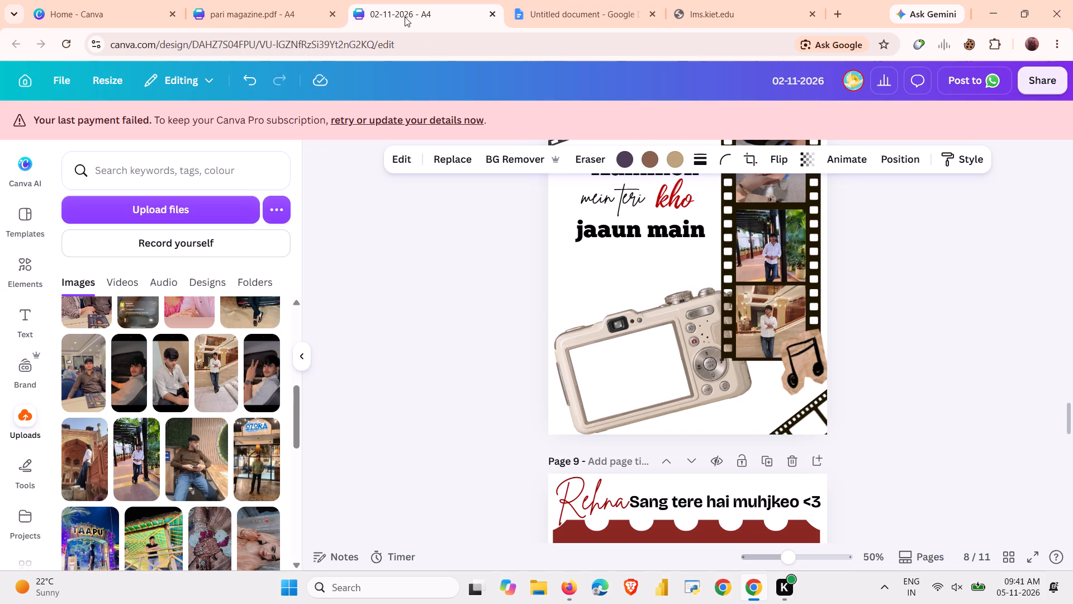
scroll(138, 483, down, 1)
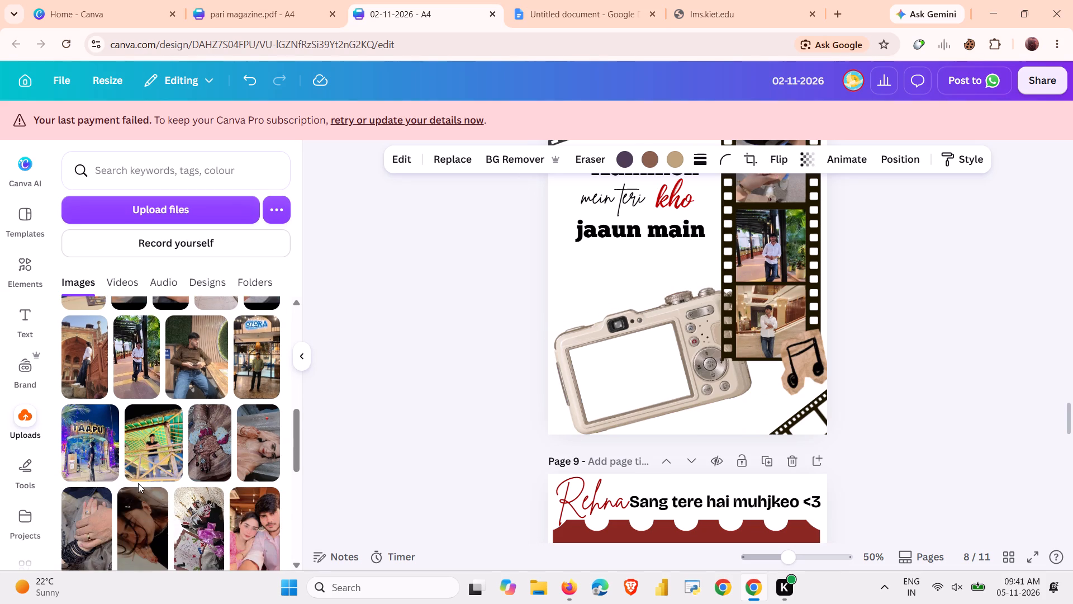
scroll(138, 483, down, 3)
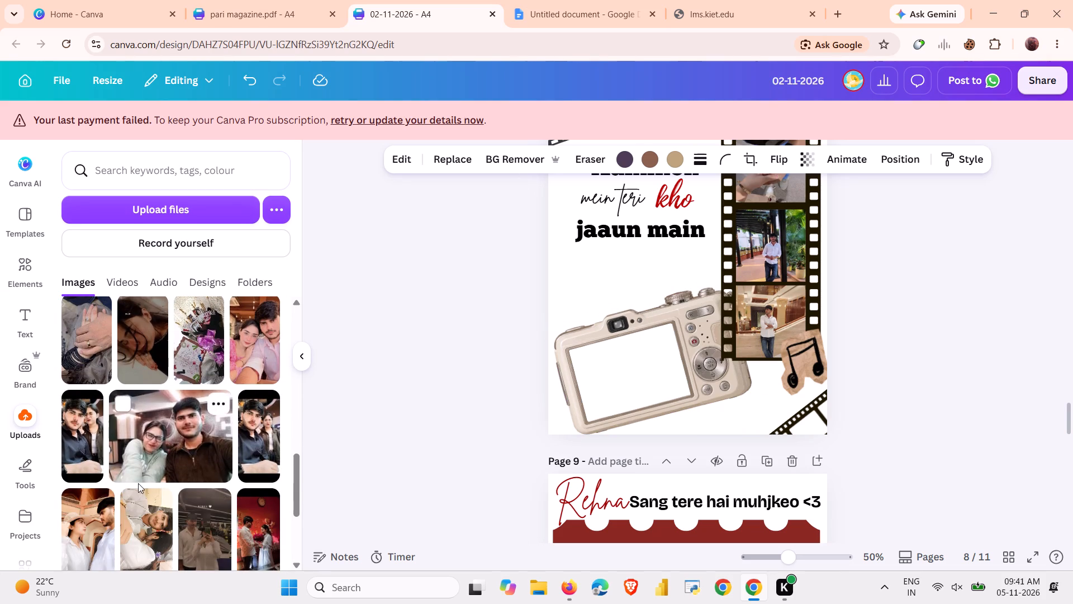
click(173, 460)
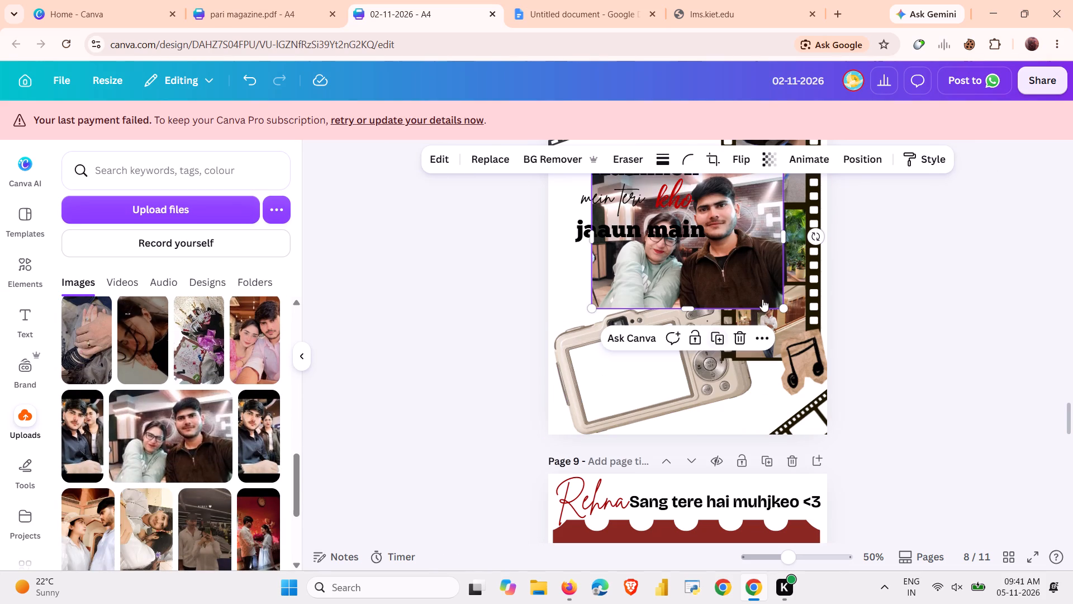
Rotate the couple photo to about -15°, scale it down and place it over the camera's screen on page 8.
drag(816, 241, 833, 199)
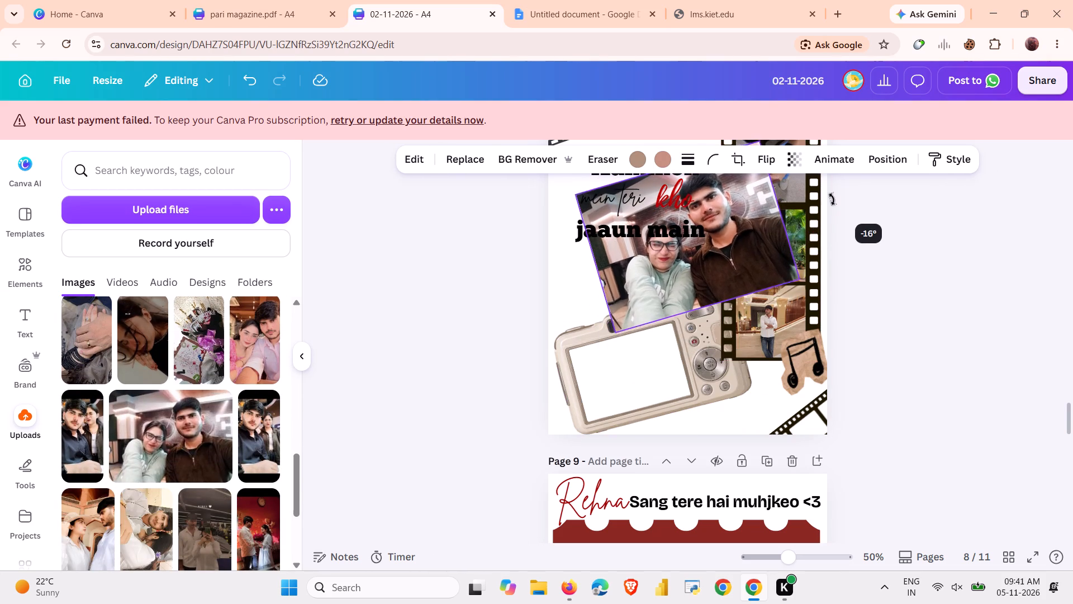
drag(833, 199, 833, 204)
drag(670, 271, 640, 376)
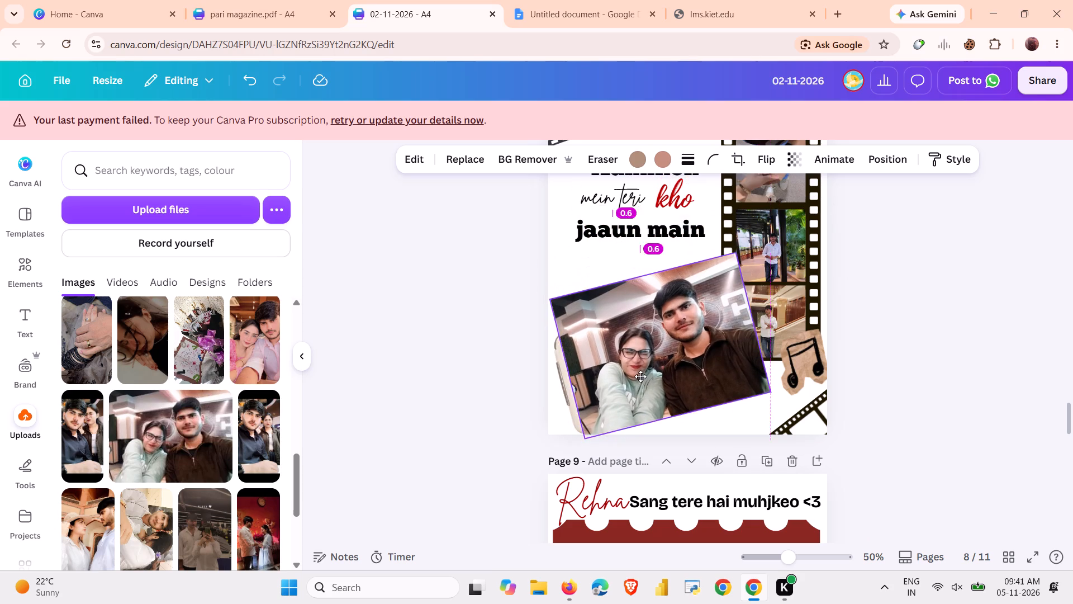
drag(640, 376, 639, 373)
drag(546, 289, 600, 331)
drag(658, 352, 610, 375)
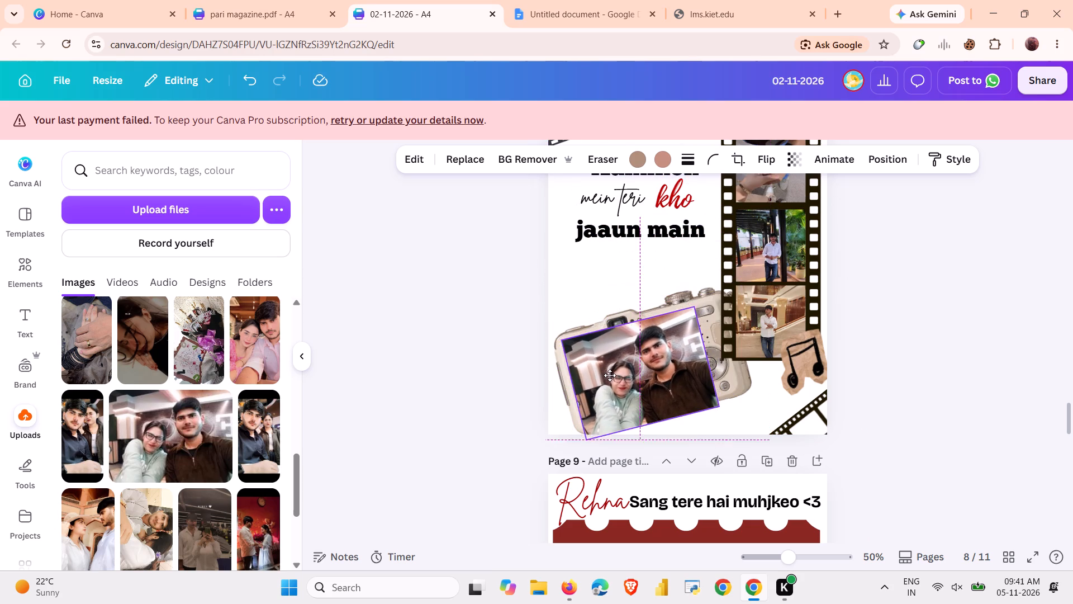
drag(610, 375, 614, 383)
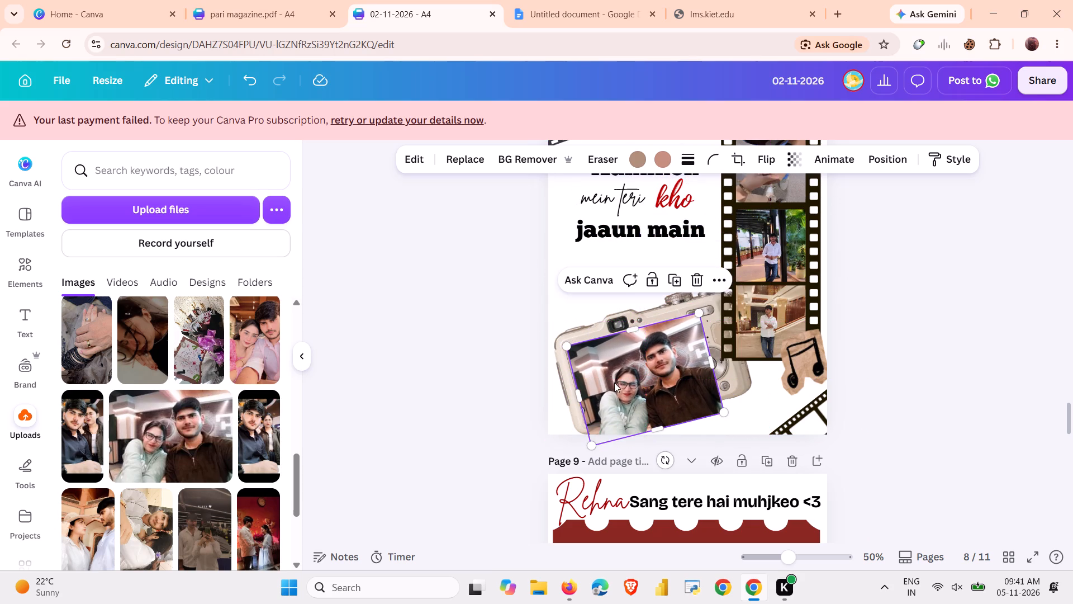
Crop the couple photo's bottom edge and shrink the photo to fit inside the camera's screen.
drag(657, 432, 648, 416)
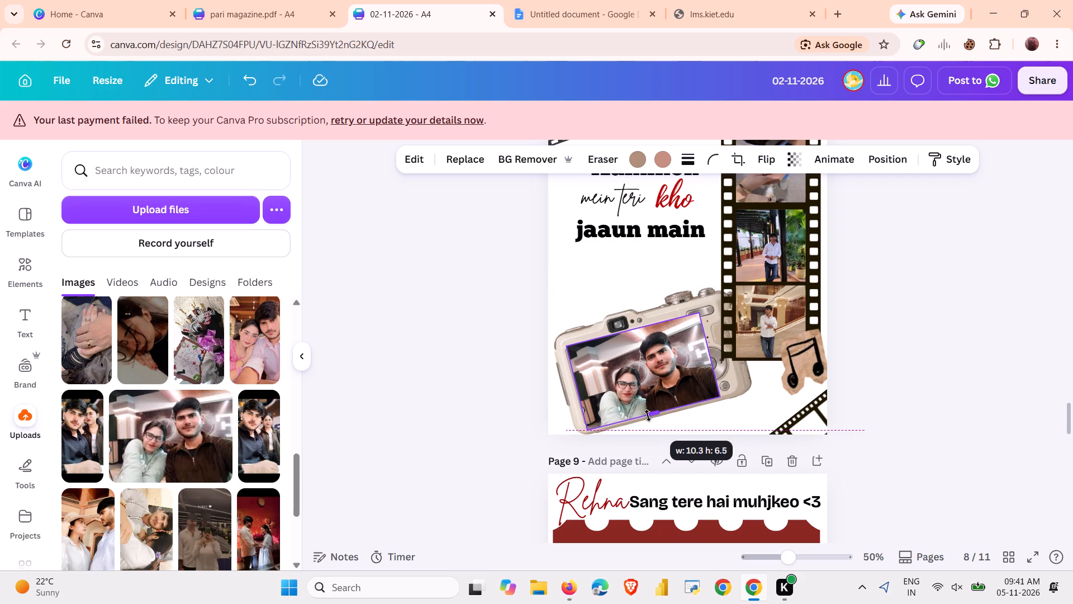
drag(648, 416, 646, 414)
drag(698, 315, 663, 343)
click(649, 395)
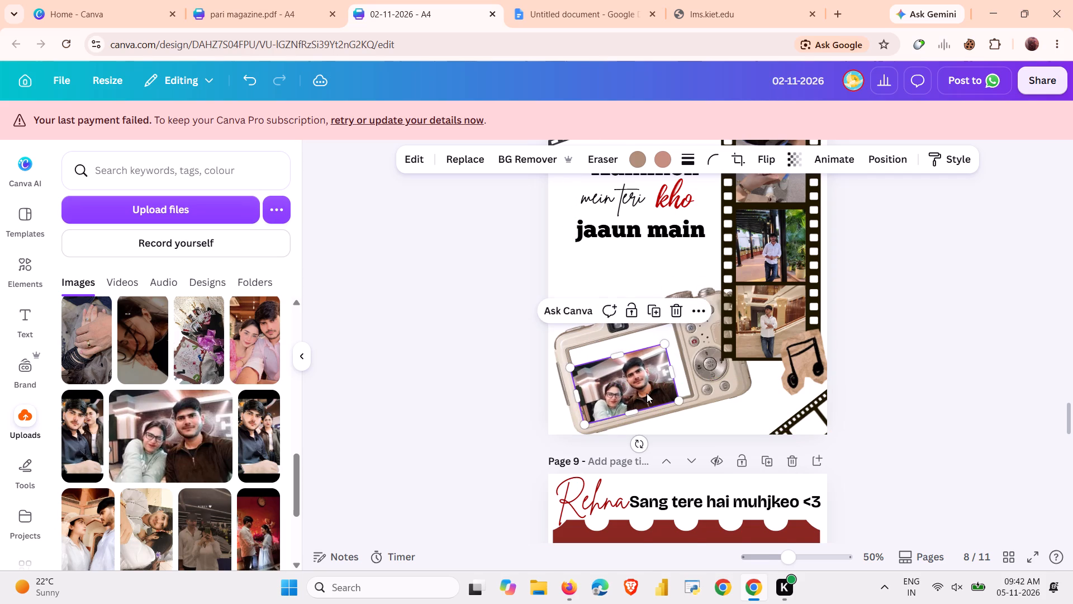
Align the couple photo with the camera screen, enlarge it to about 8.1 wide, and extend its top edge to fill the screen.
click(588, 410)
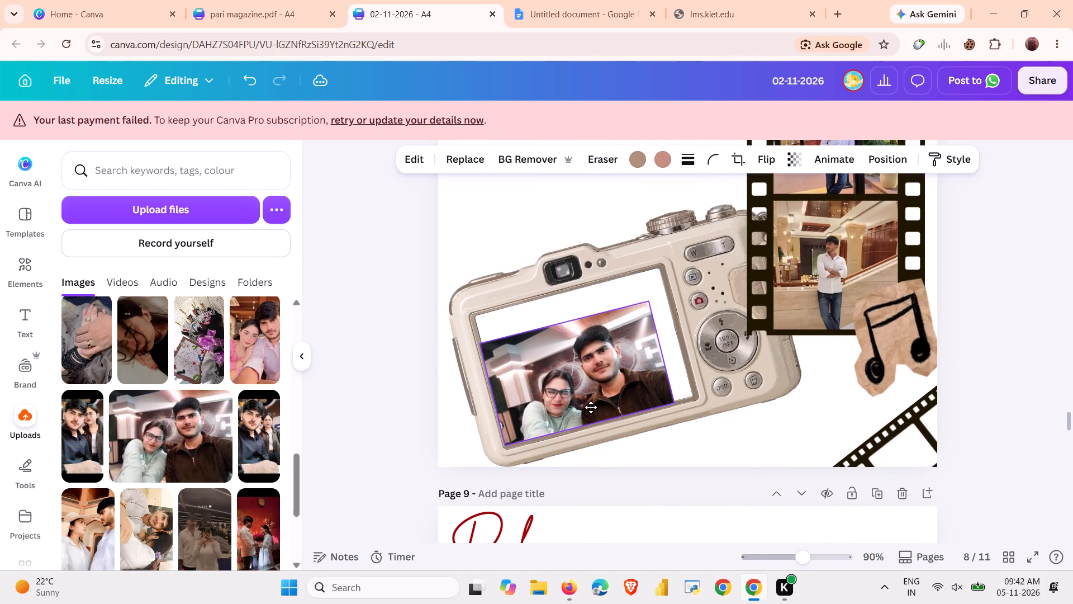
click(599, 457)
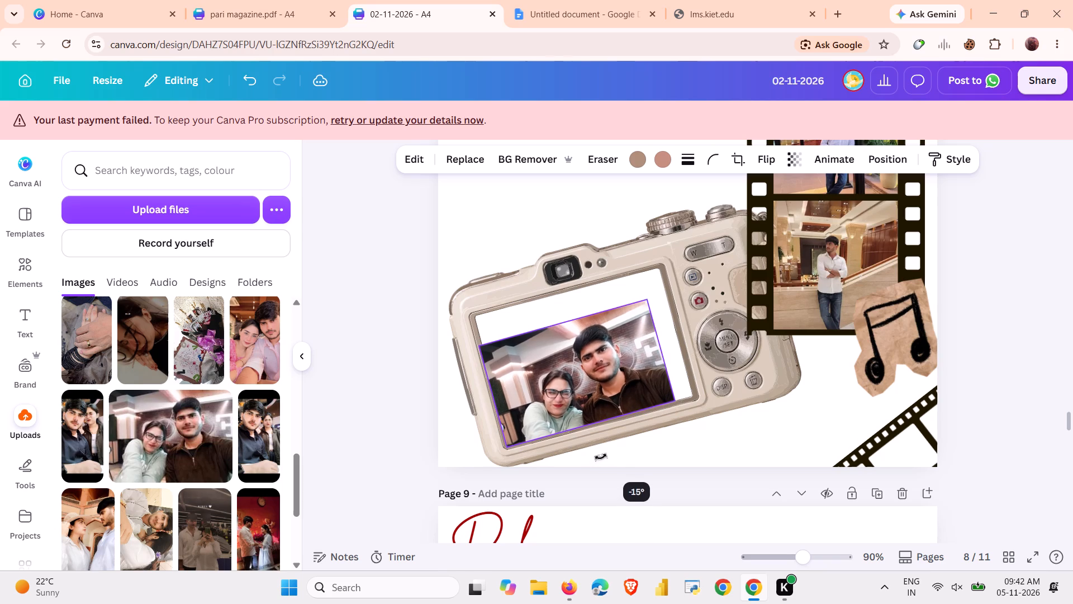
click(591, 390)
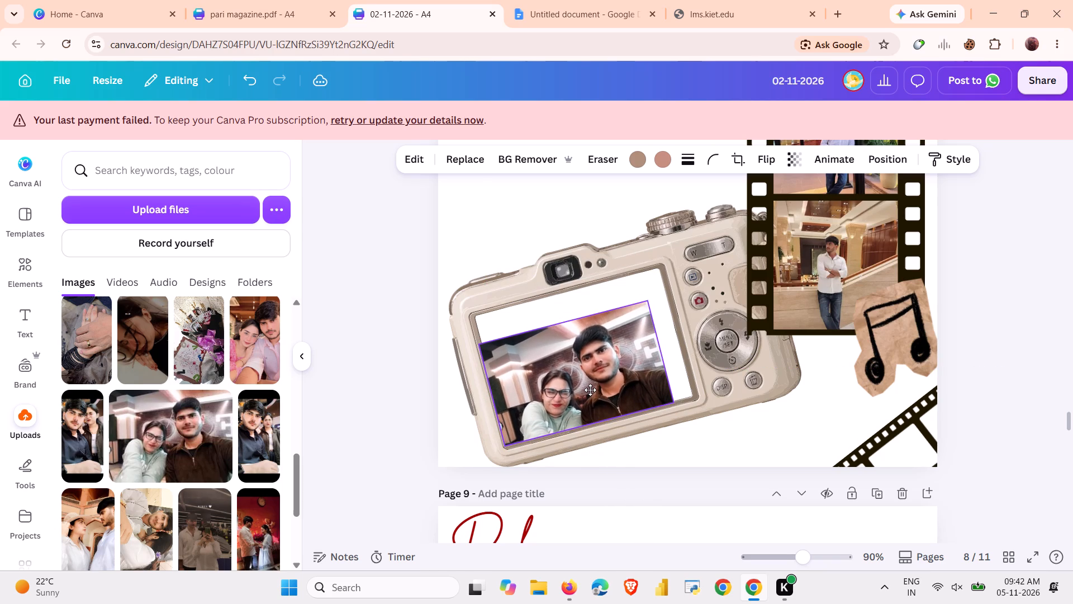
click(637, 316)
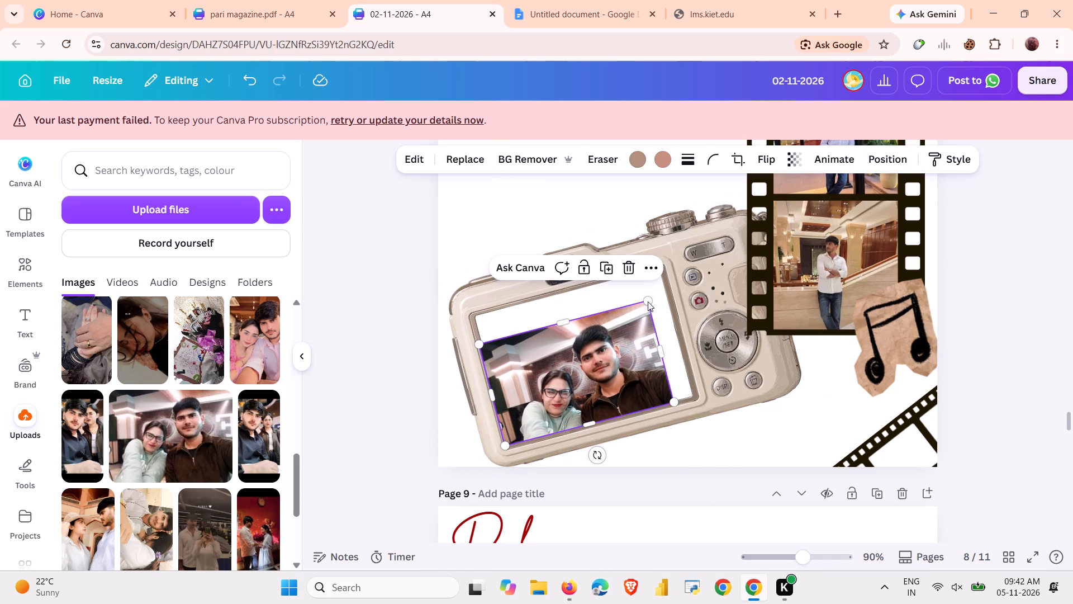
drag(649, 300, 660, 277)
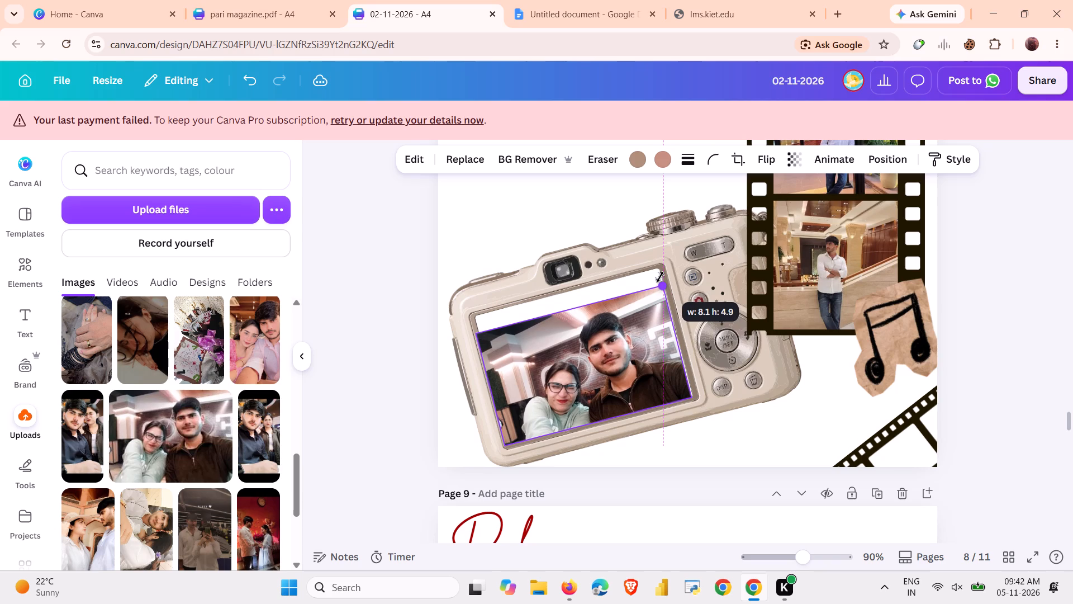
drag(660, 277, 661, 276)
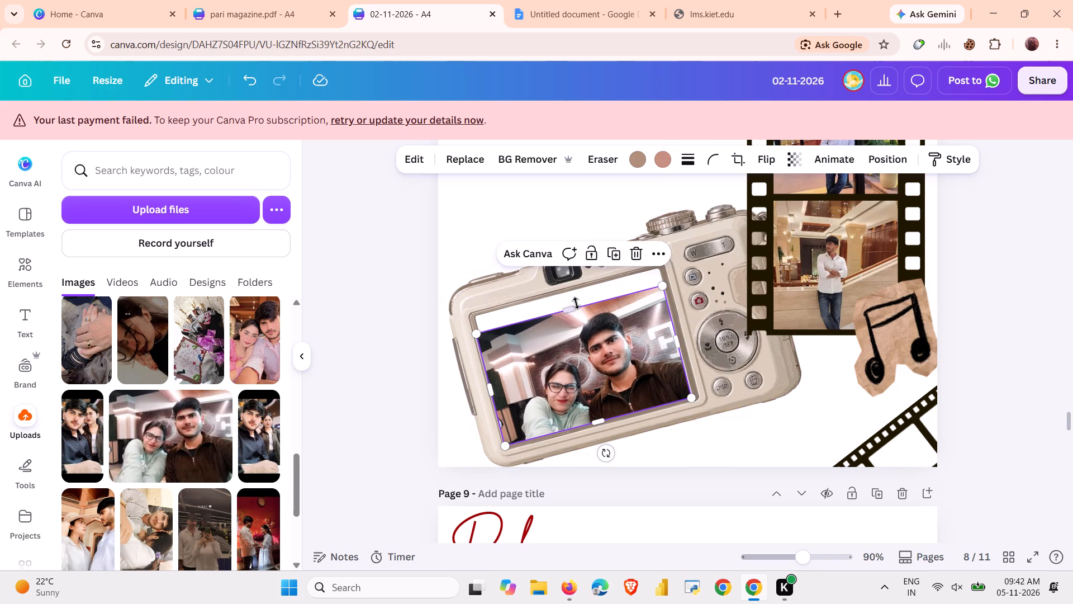
drag(575, 303, 572, 287)
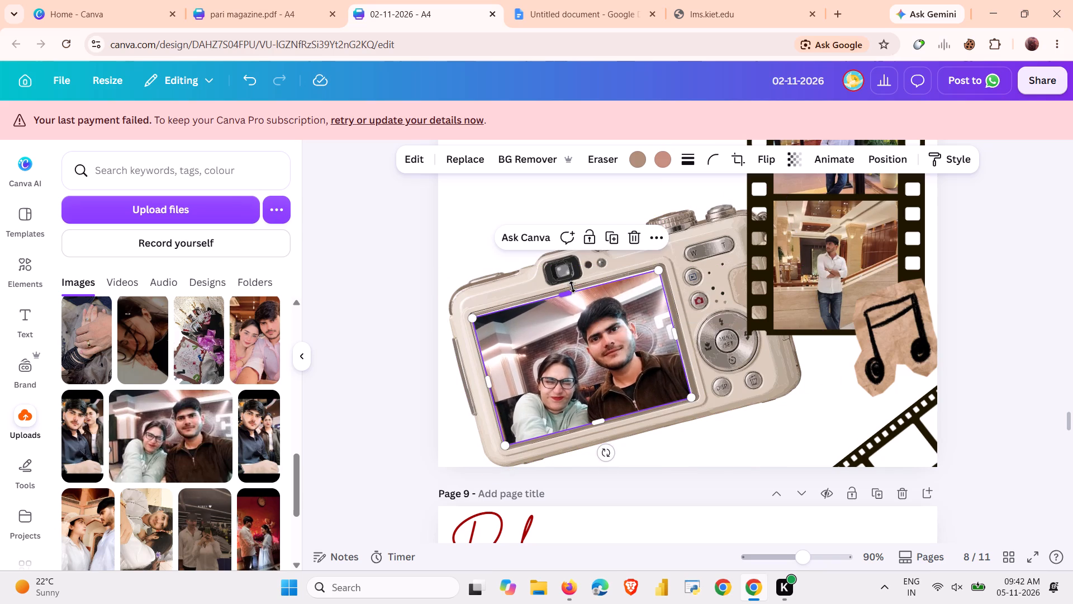
Fine-tune the couple photo's side and top edges to the camera screen's border, about 7.9 wide by 5.6 high.
click(675, 327)
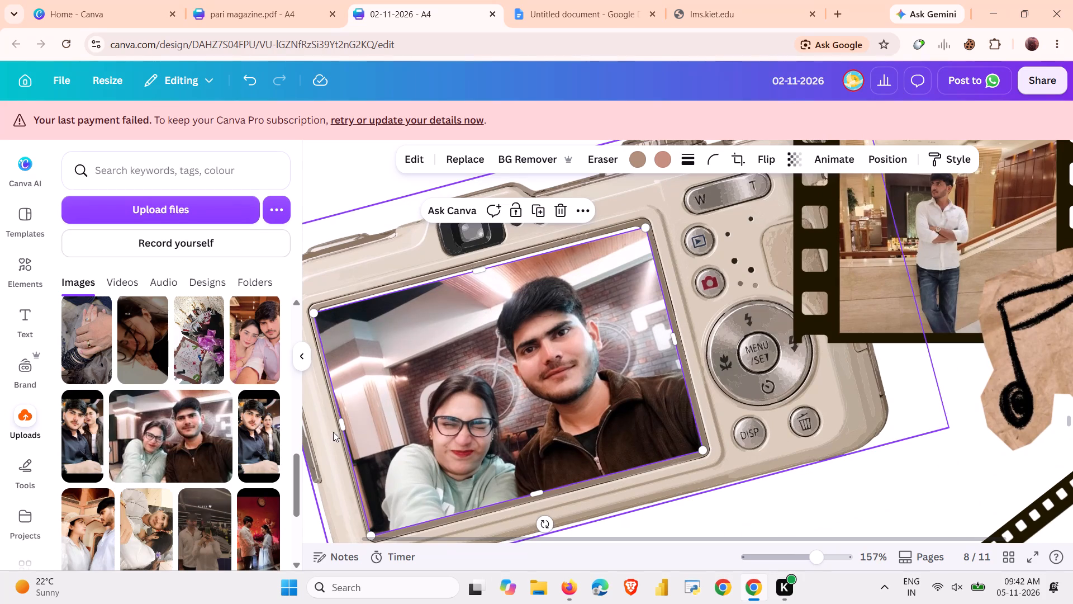
drag(343, 426, 349, 426)
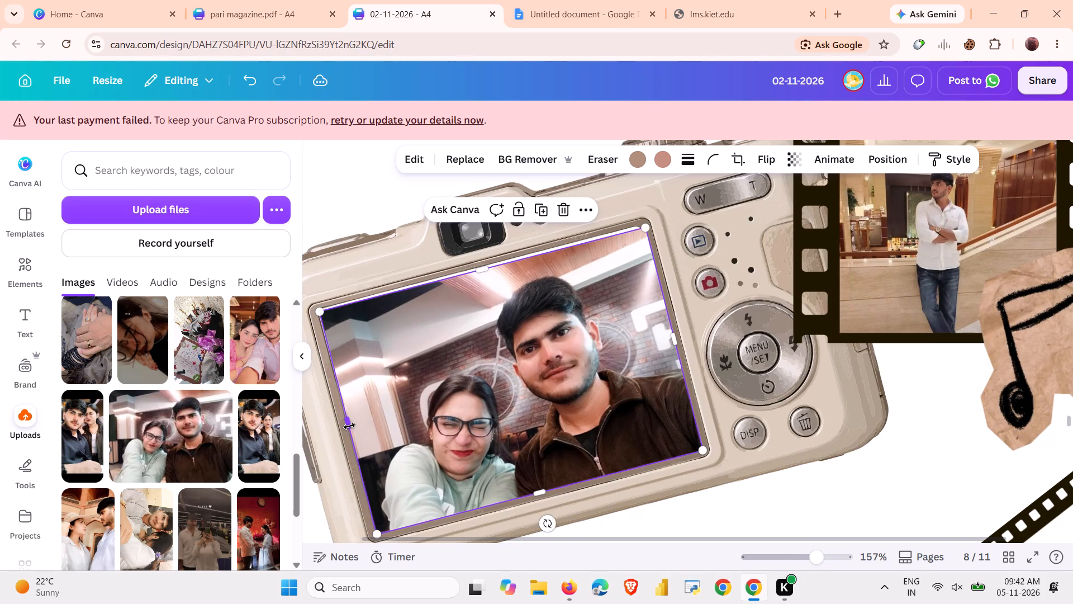
click(488, 266)
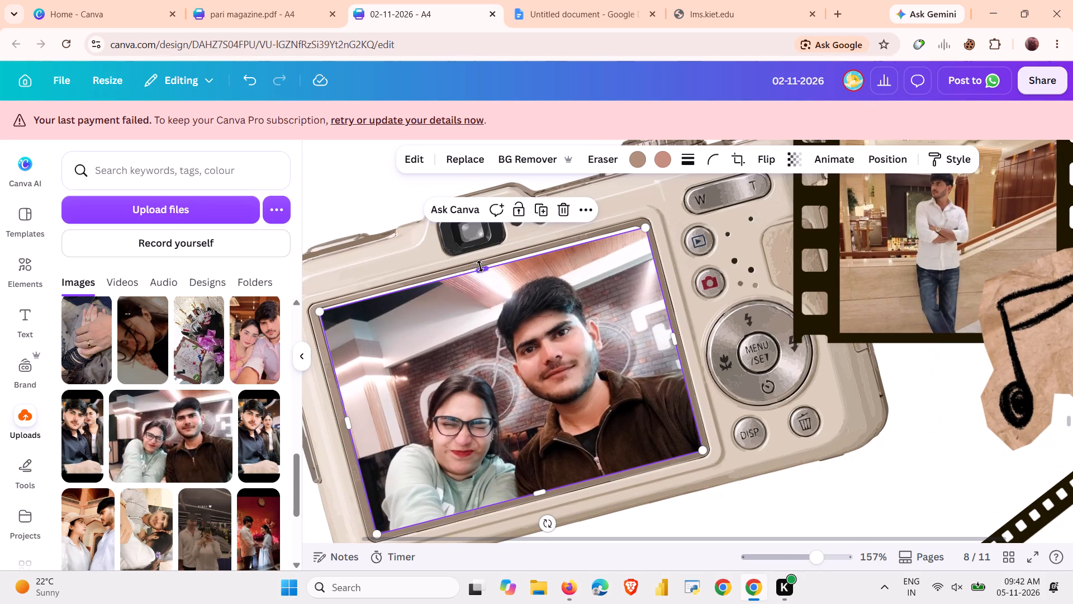
click(486, 272)
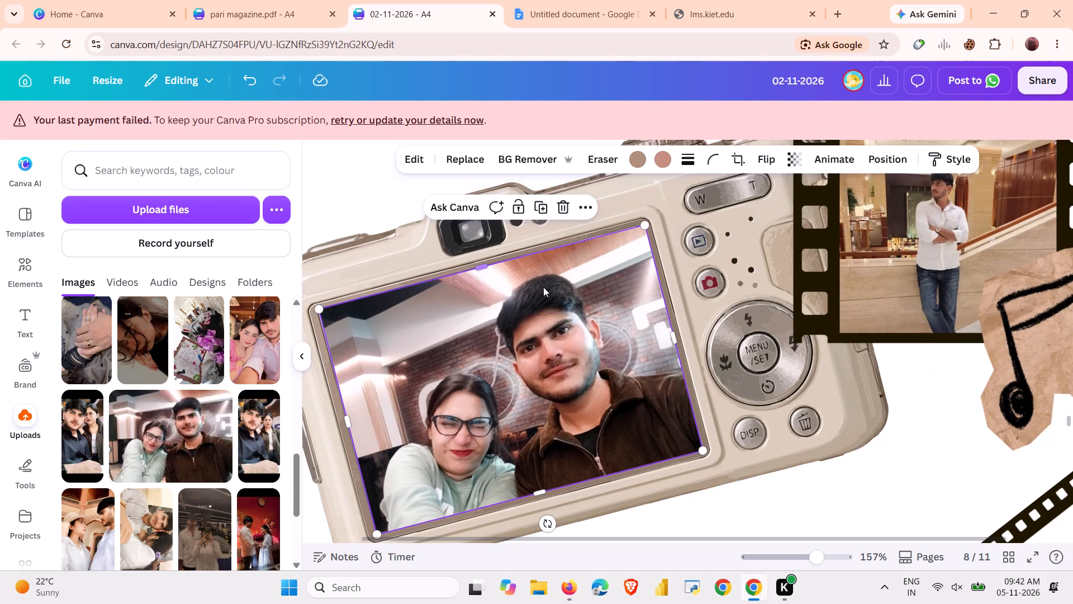
drag(671, 332, 666, 331)
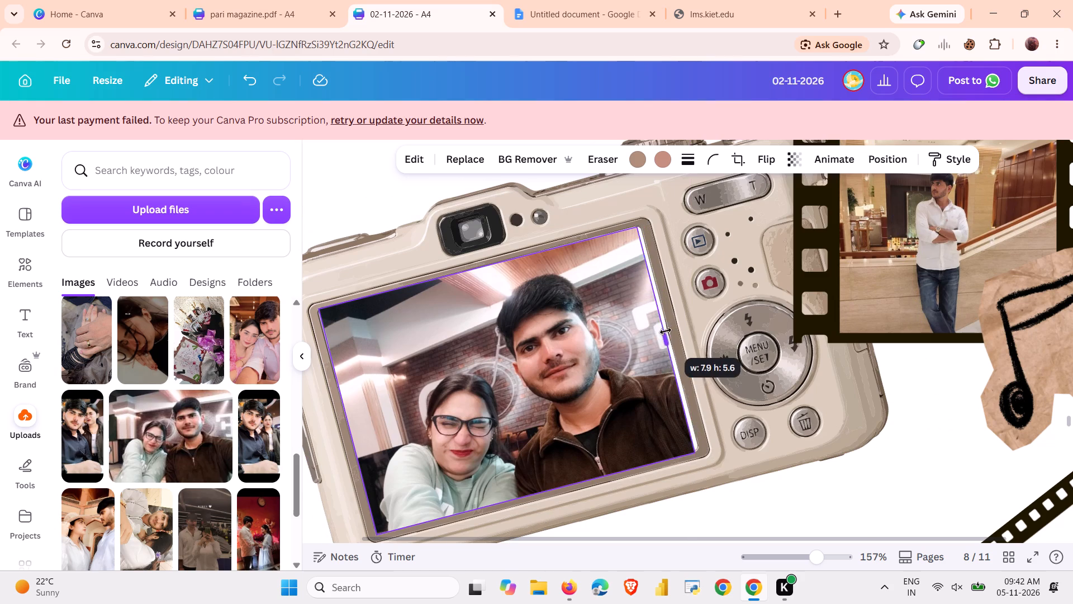
drag(666, 331, 665, 331)
click(664, 332)
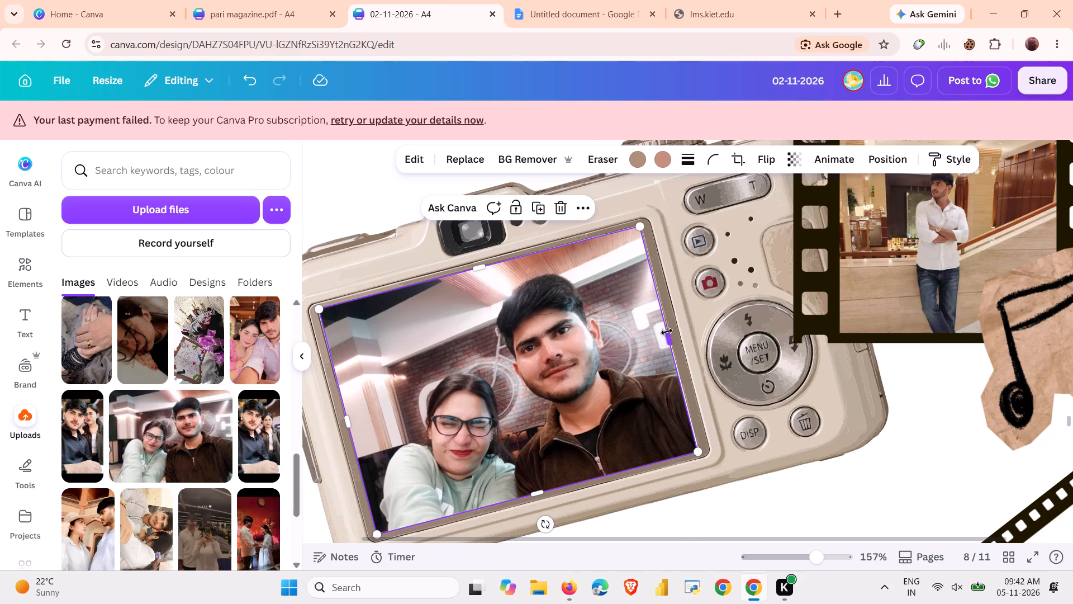
click(672, 337)
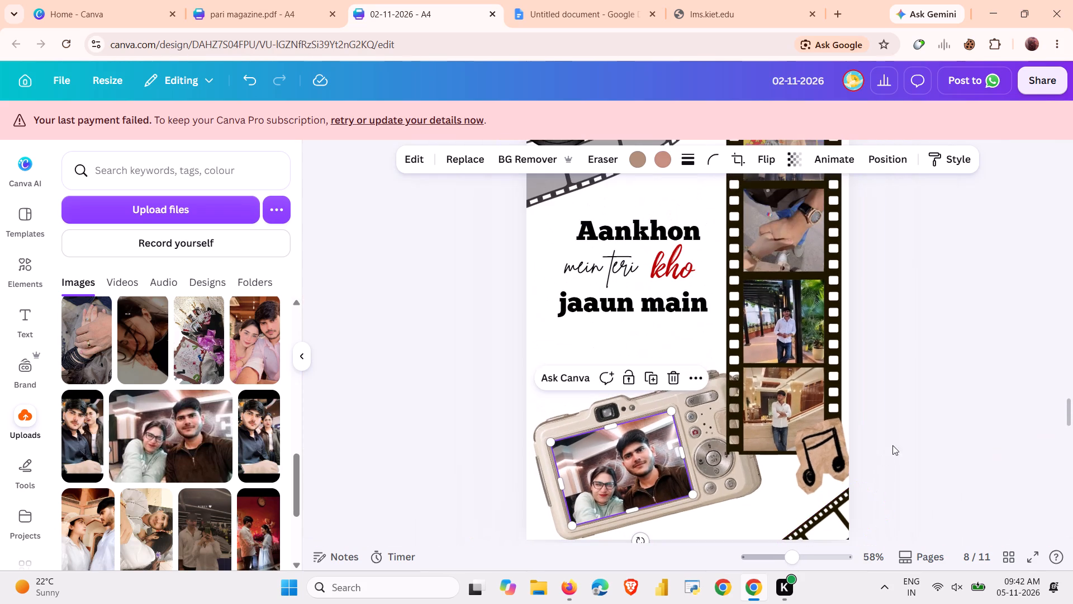
Review the page 8 layout, checking the camera photo against the film strip and the lyric text.
click(1024, 430)
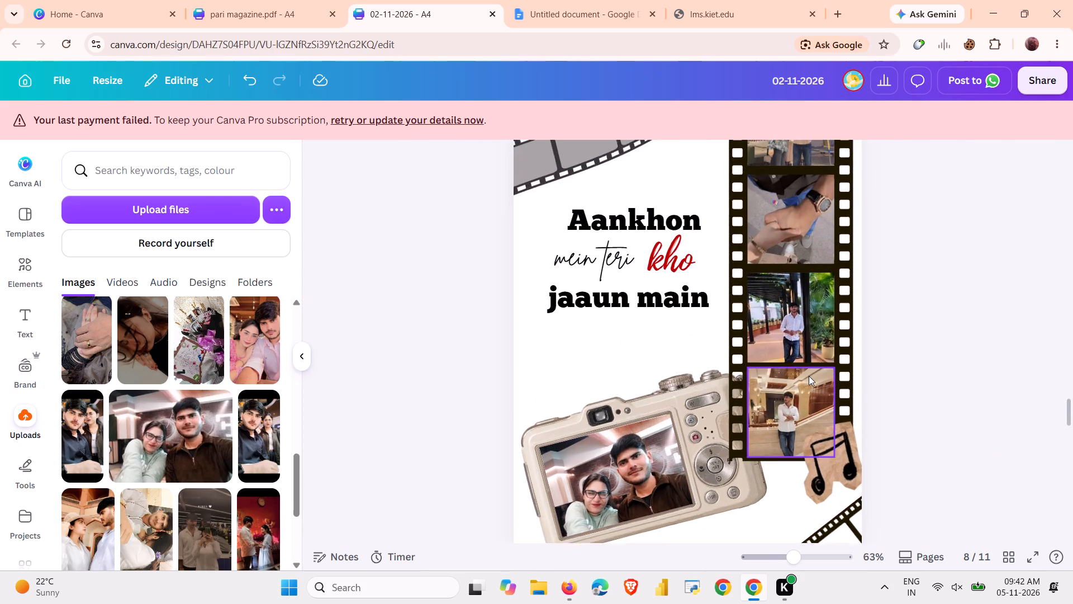
scroll(809, 376, down, 3)
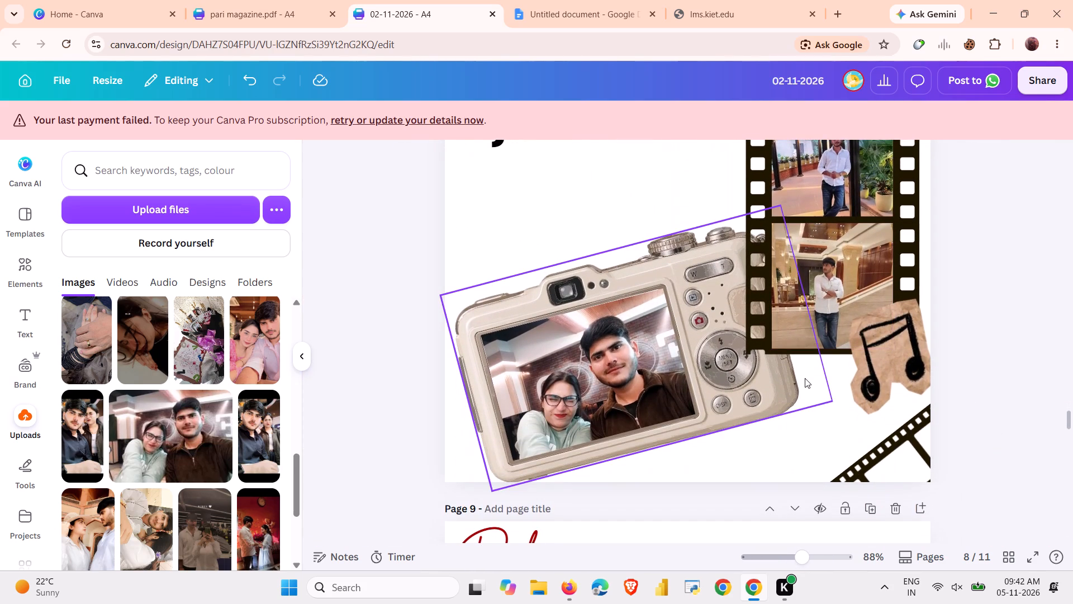
click(795, 435)
scroll(795, 435, up, 1)
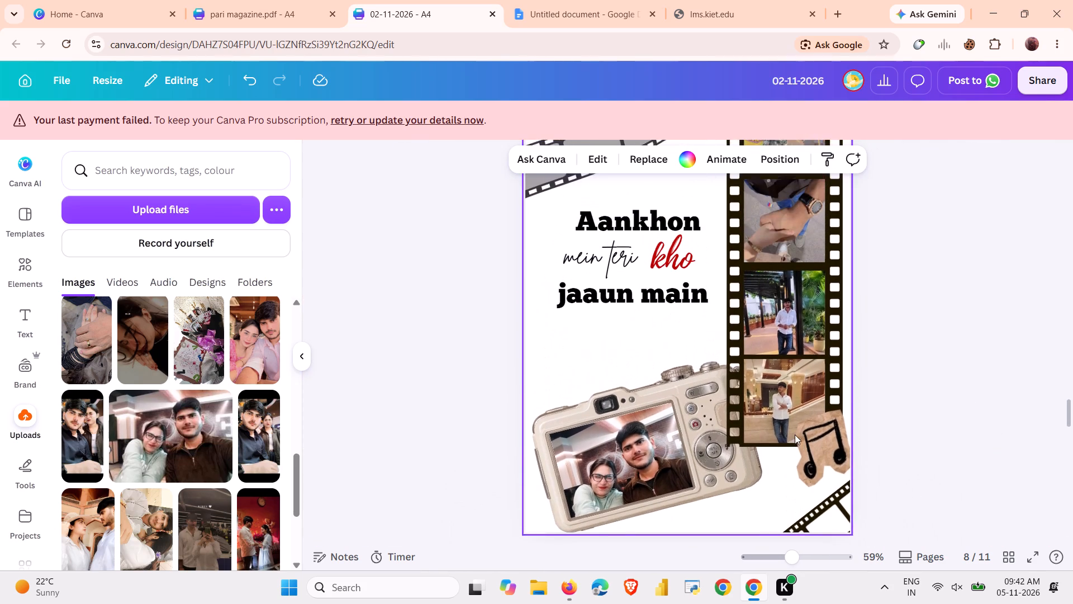
scroll(795, 435, up, 3)
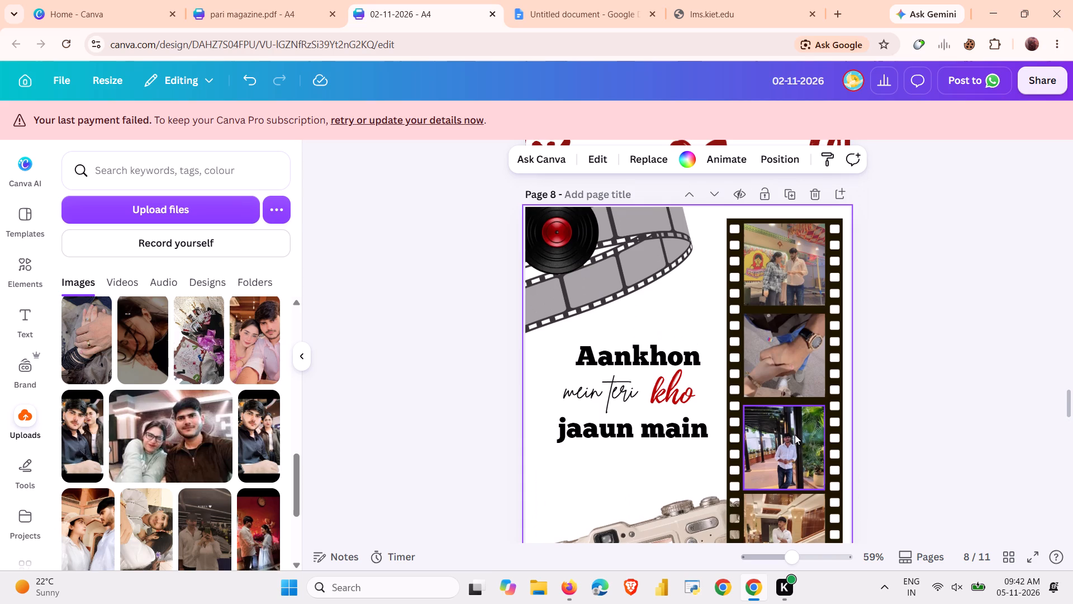
scroll(795, 435, up, 2)
scroll(795, 435, down, 4)
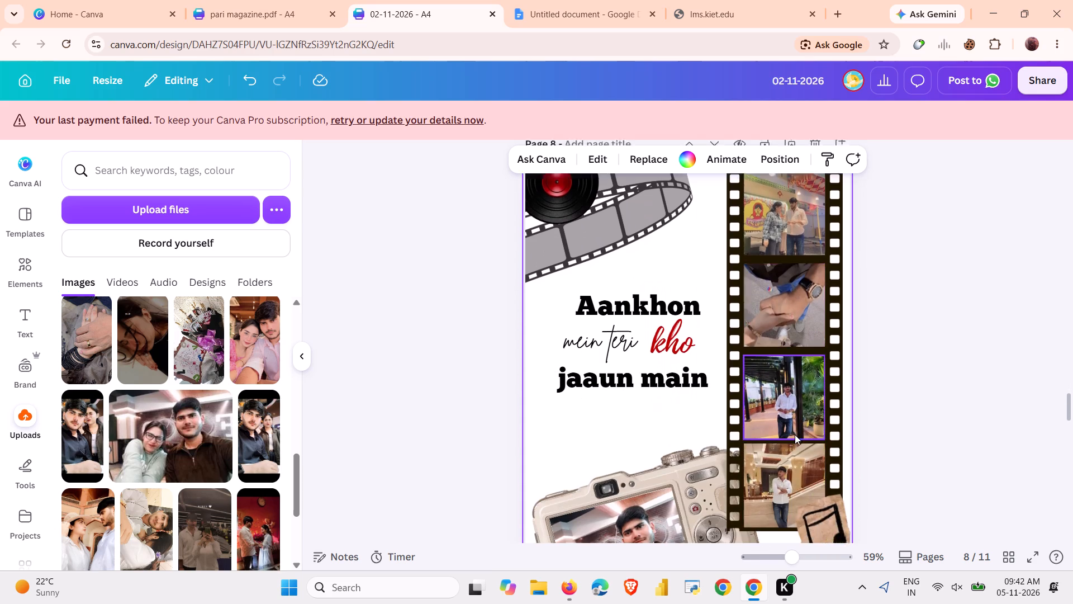
scroll(795, 435, down, 1)
Fill the page 7 music-player polaroid above "Tera Hone Laga Hoon" with the uploaded photo of the man sitting in a car.
scroll(562, 399, up, 6)
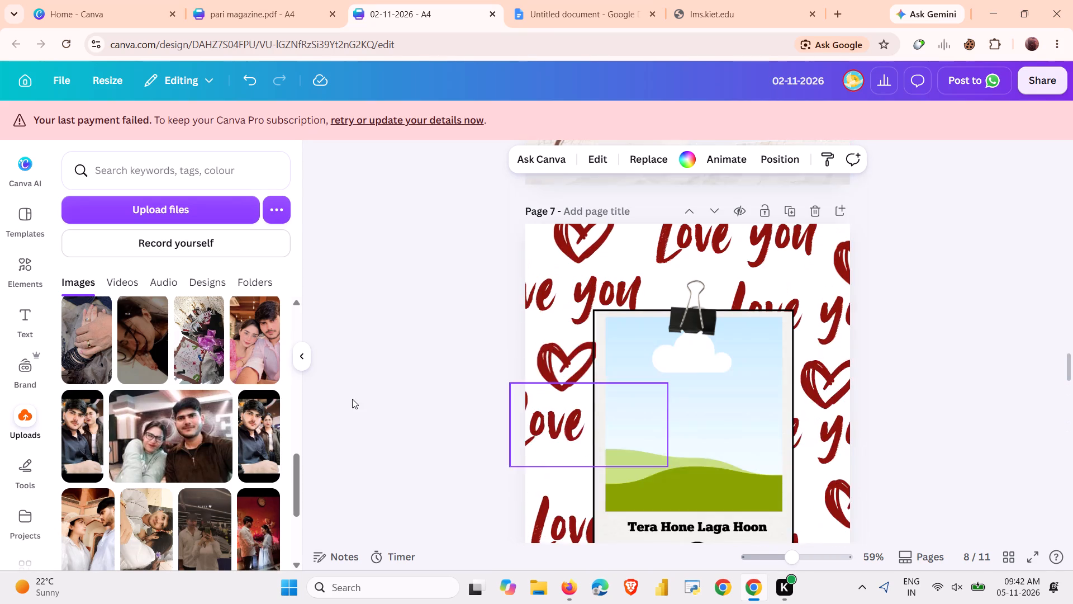
scroll(203, 395, up, 2)
scroll(165, 447, up, 1)
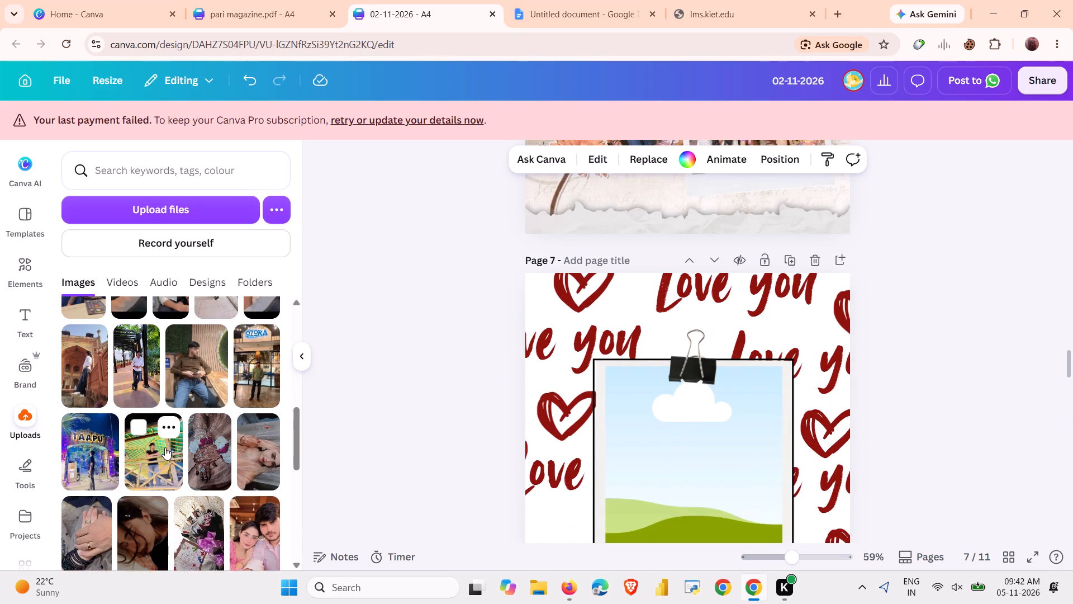
scroll(165, 447, up, 1)
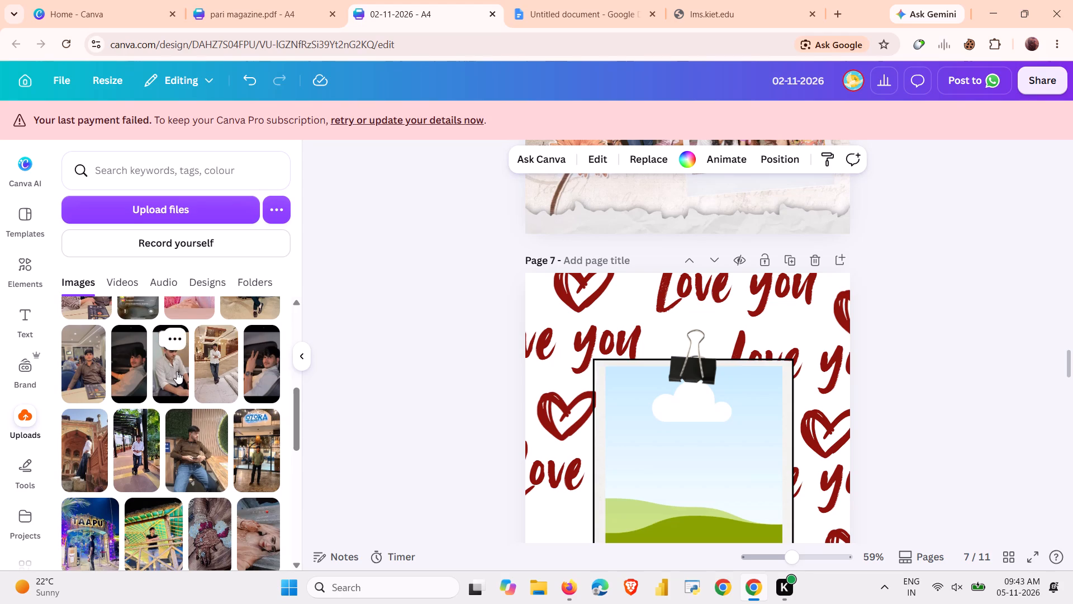
scroll(177, 371, up, 1)
click(114, 431)
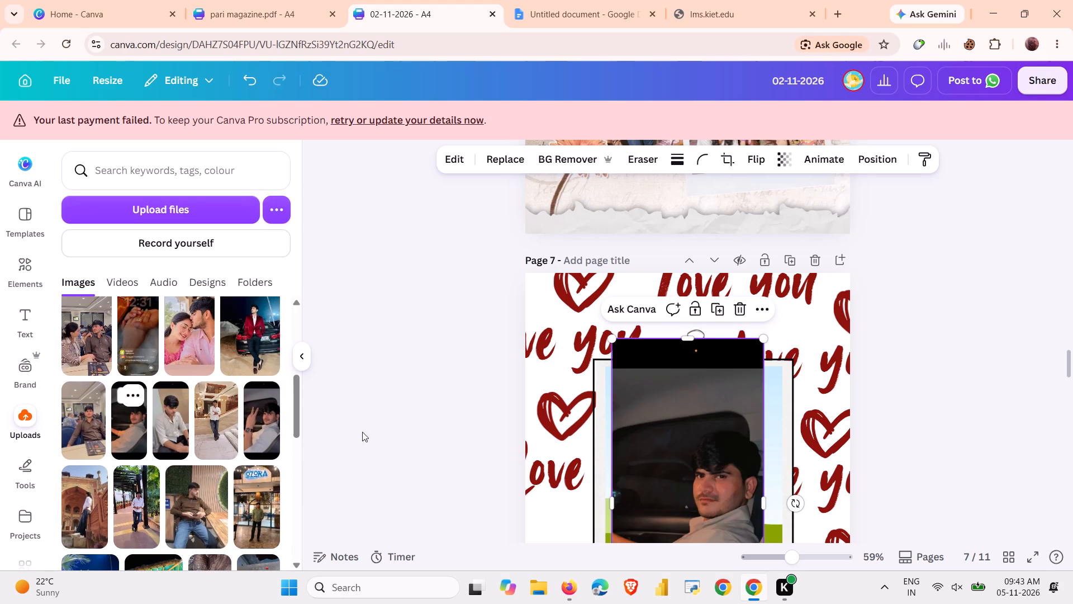
drag(683, 438, 663, 464)
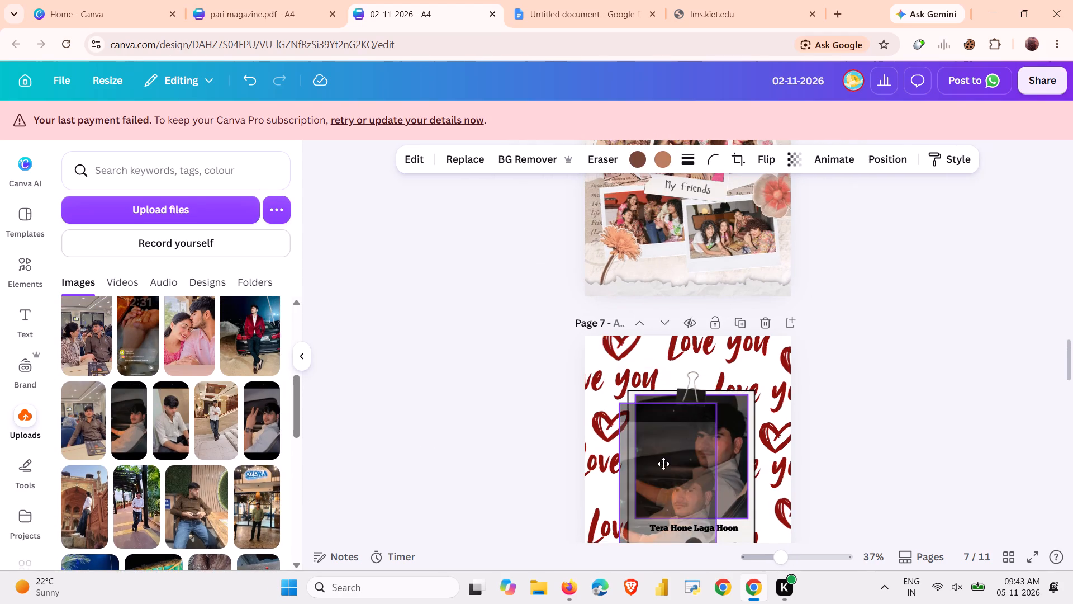
drag(663, 464, 680, 459)
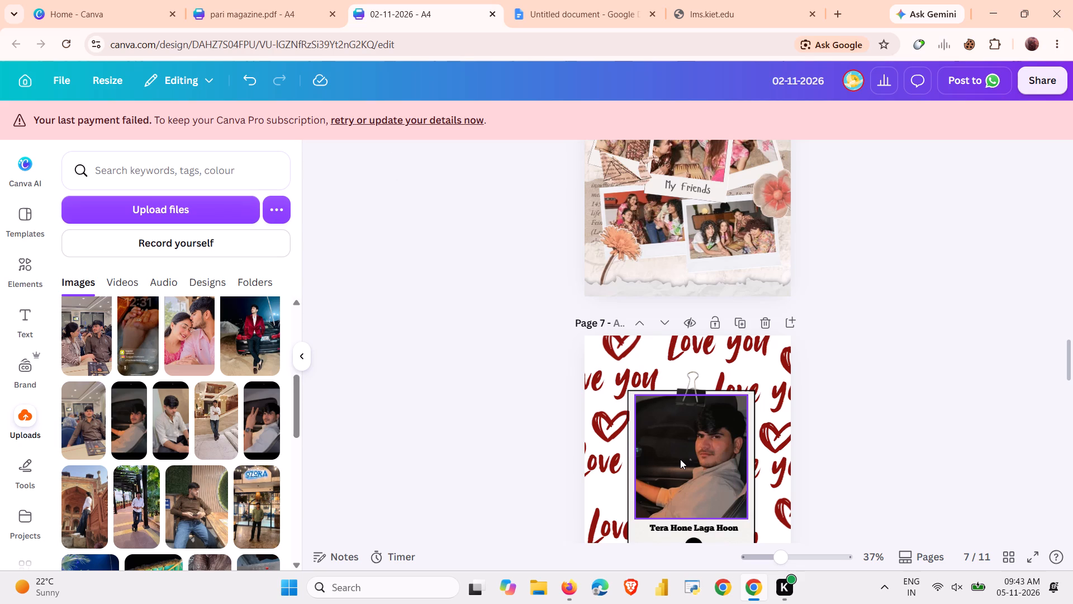
scroll(680, 459, down, 1)
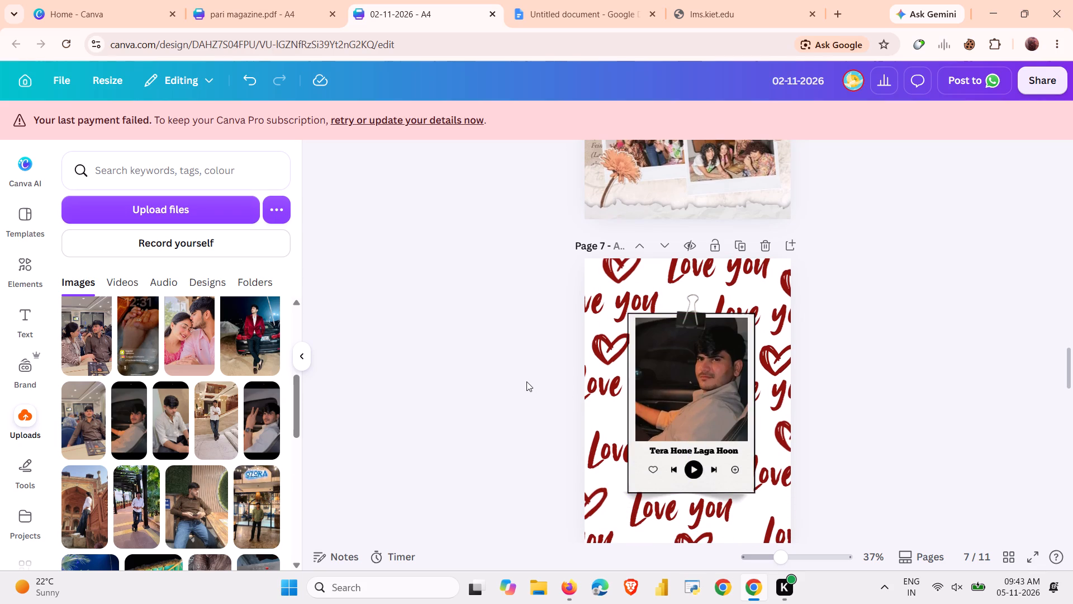
Fill the central "My Friends" polaroid on page 6 with the uploaded photo of hands held over a wooden table.
scroll(526, 381, up, 5)
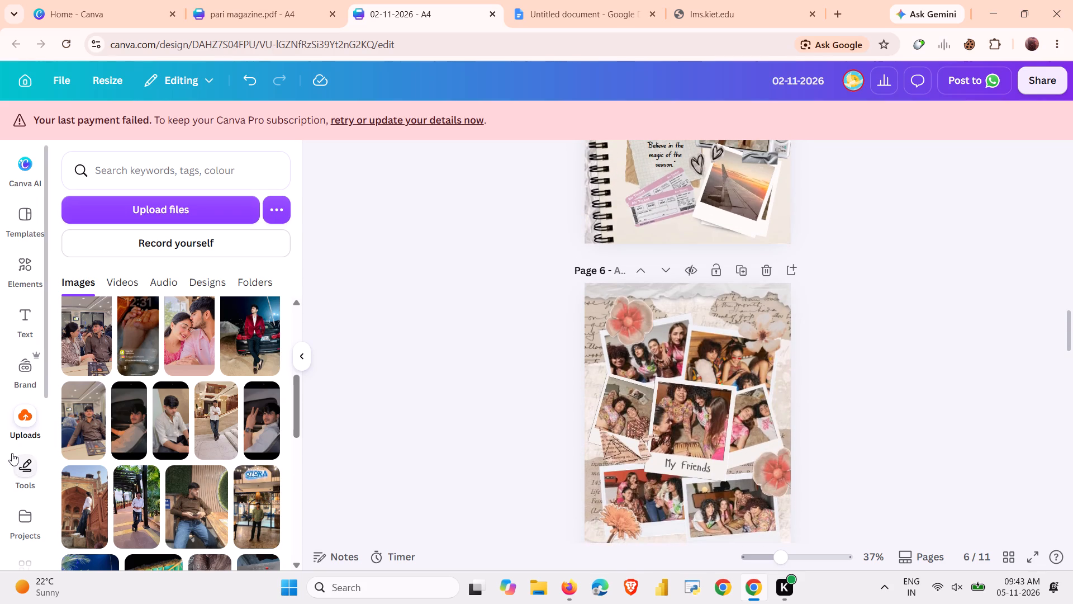
scroll(137, 414, up, 2)
scroll(67, 409, up, 3)
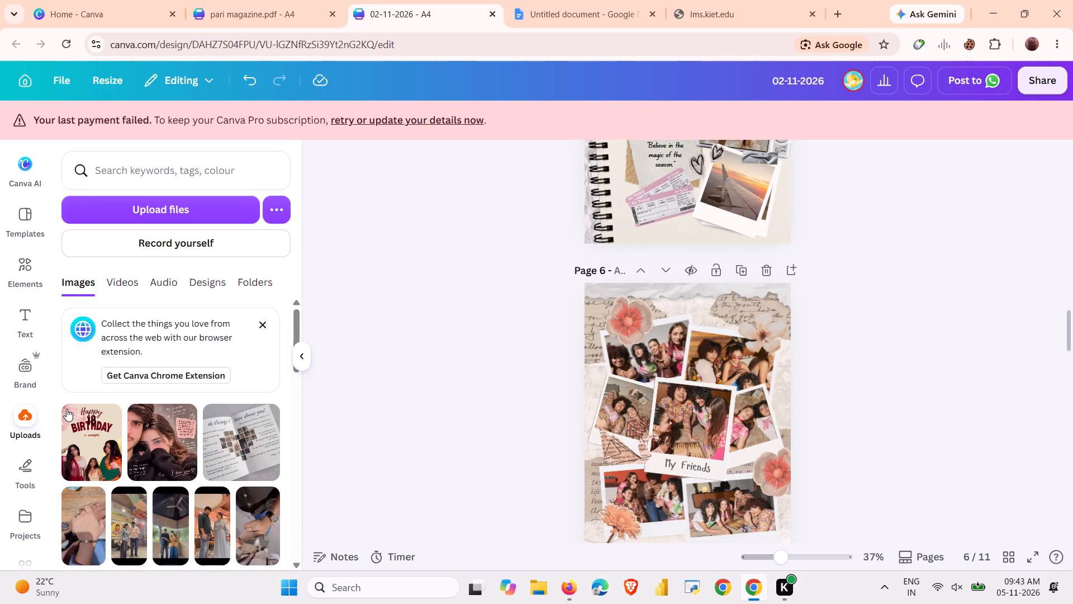
scroll(162, 461, down, 1)
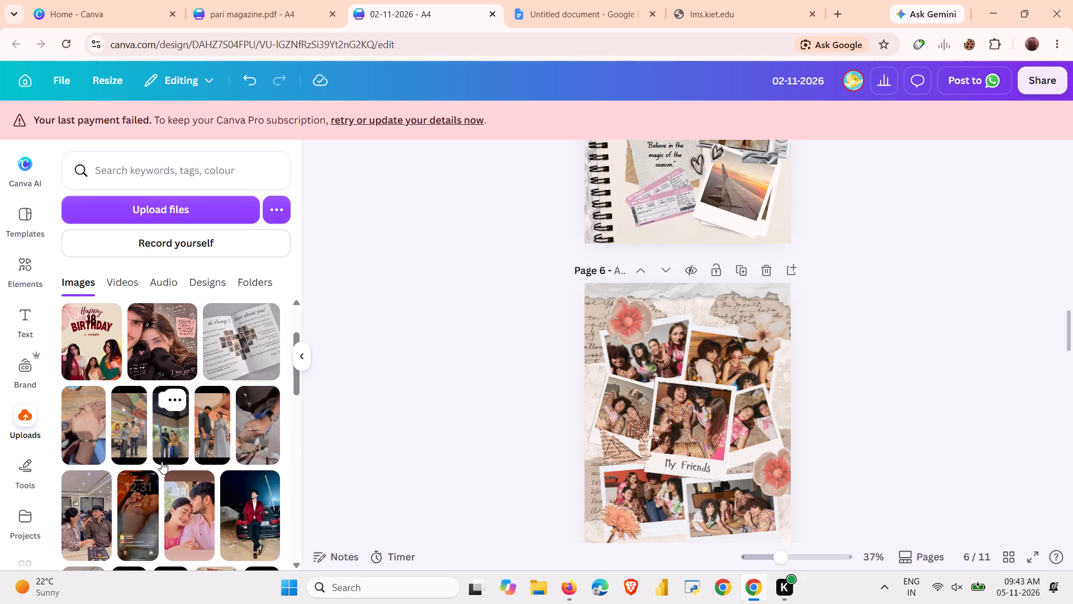
click(84, 432)
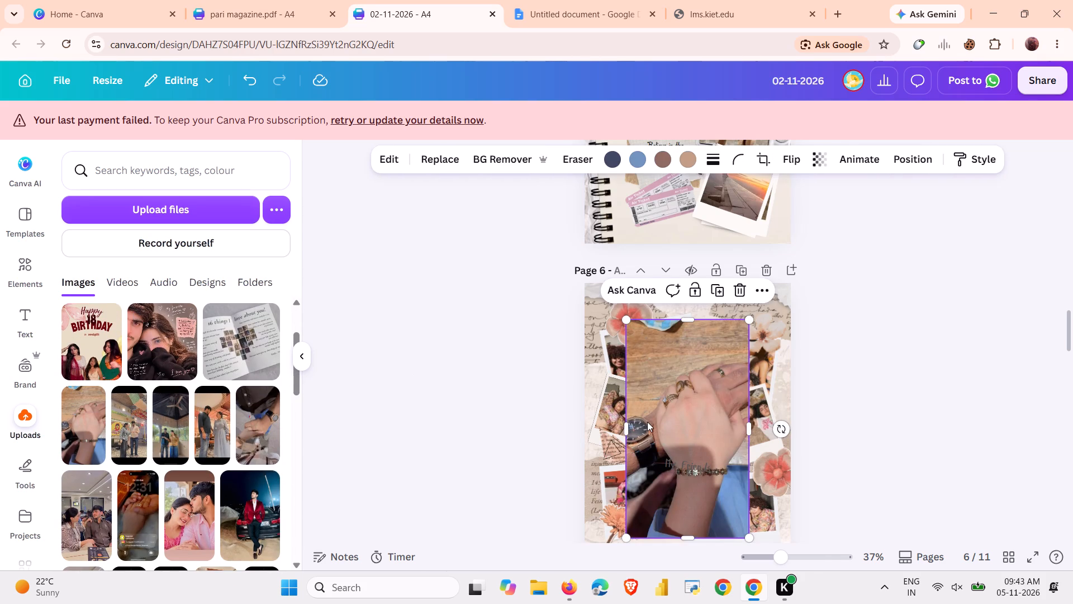
drag(673, 429, 689, 417)
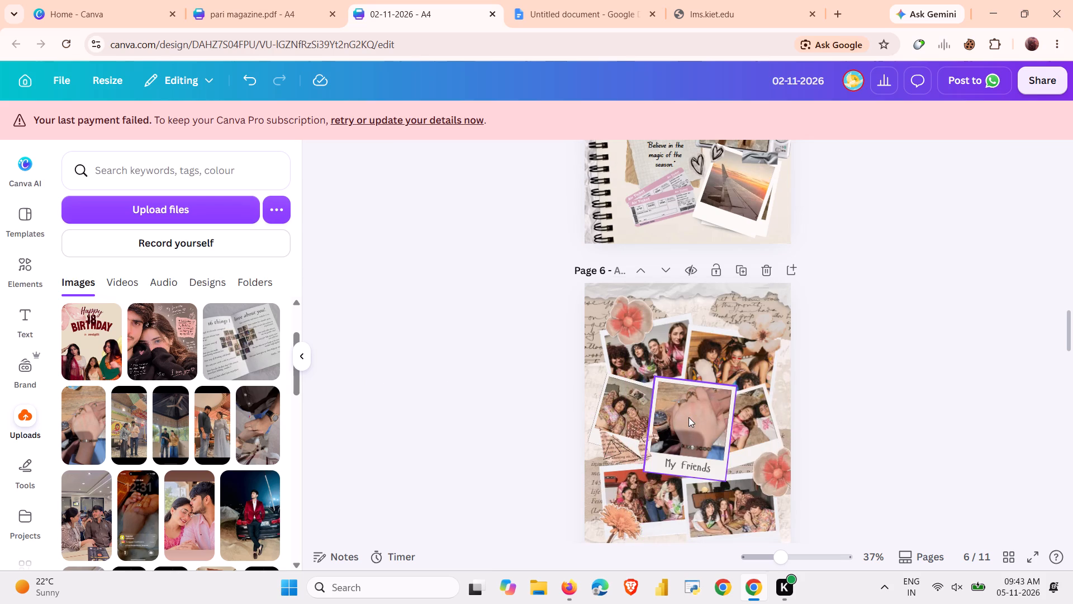
Enlarge the uploaded photo of the couple standing by the colourful wall and place it in page 6's upper-right polaroid.
click(134, 434)
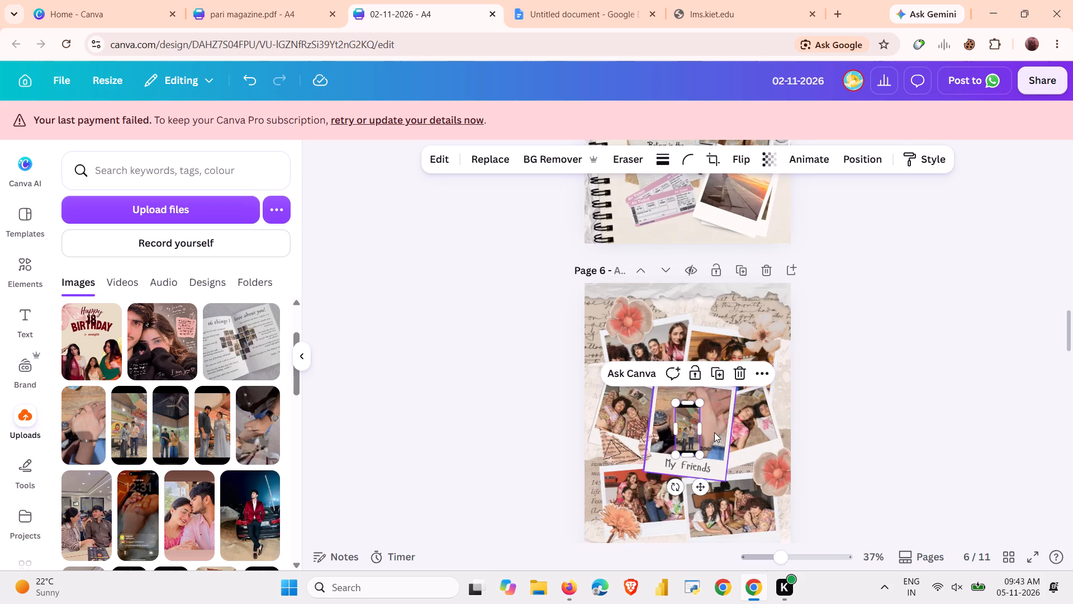
drag(681, 432, 643, 368)
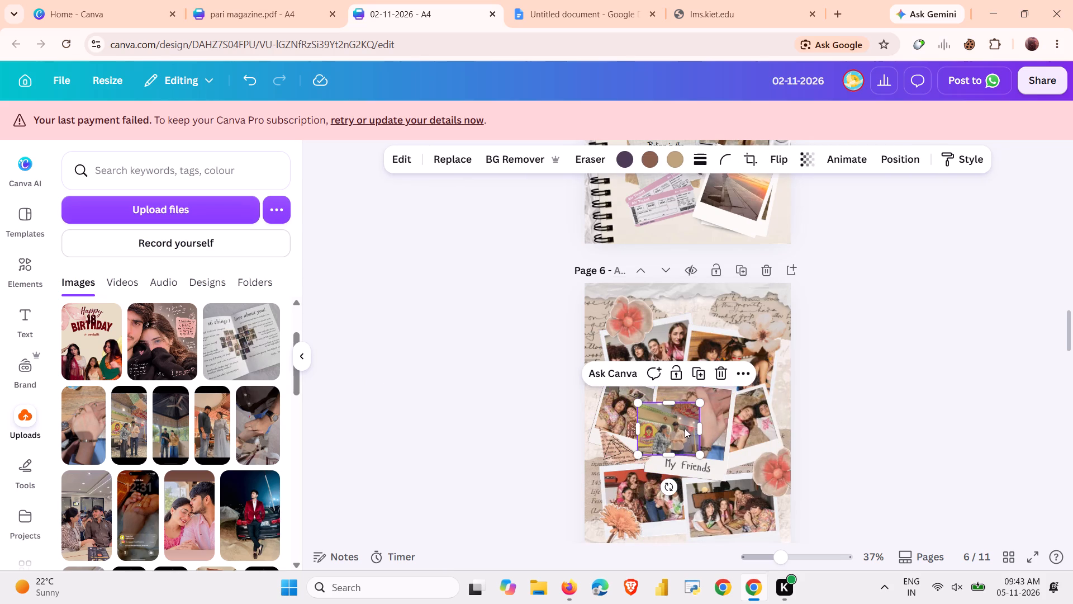
drag(687, 431, 756, 360)
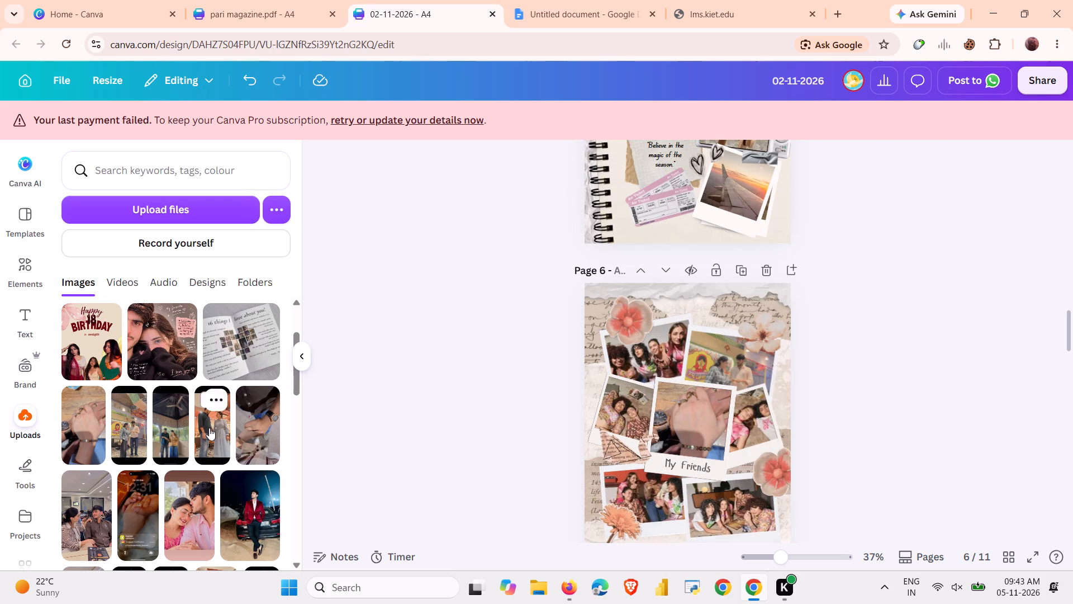
Fill page 6's upper-left polaroid with the photo of the couple under the wooden roof, shifting it upward within the frame.
click(170, 438)
drag(673, 427, 630, 345)
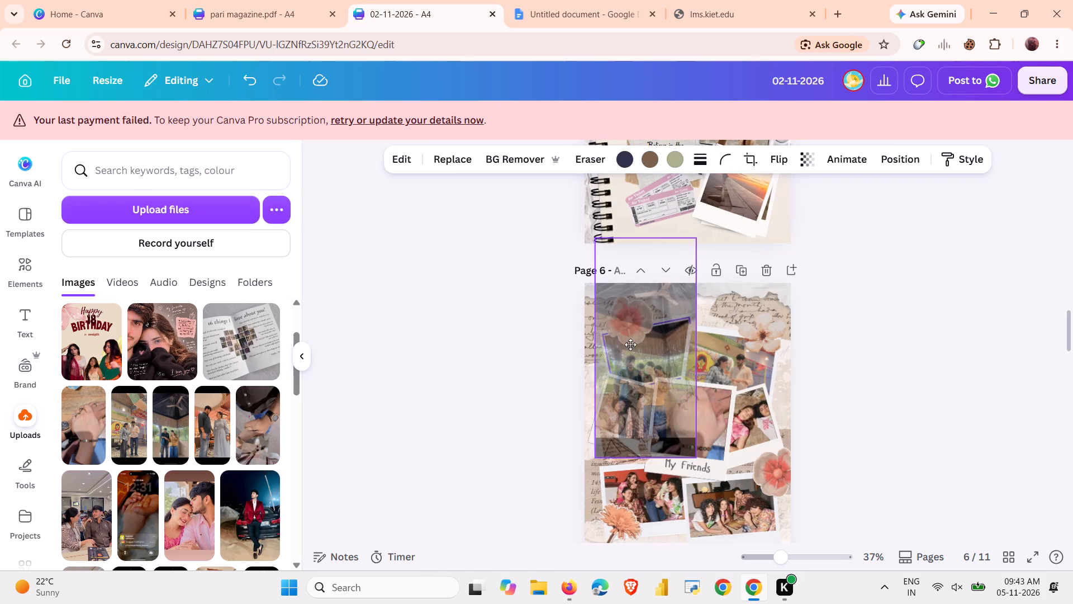
drag(630, 345, 630, 345)
double_click(640, 350)
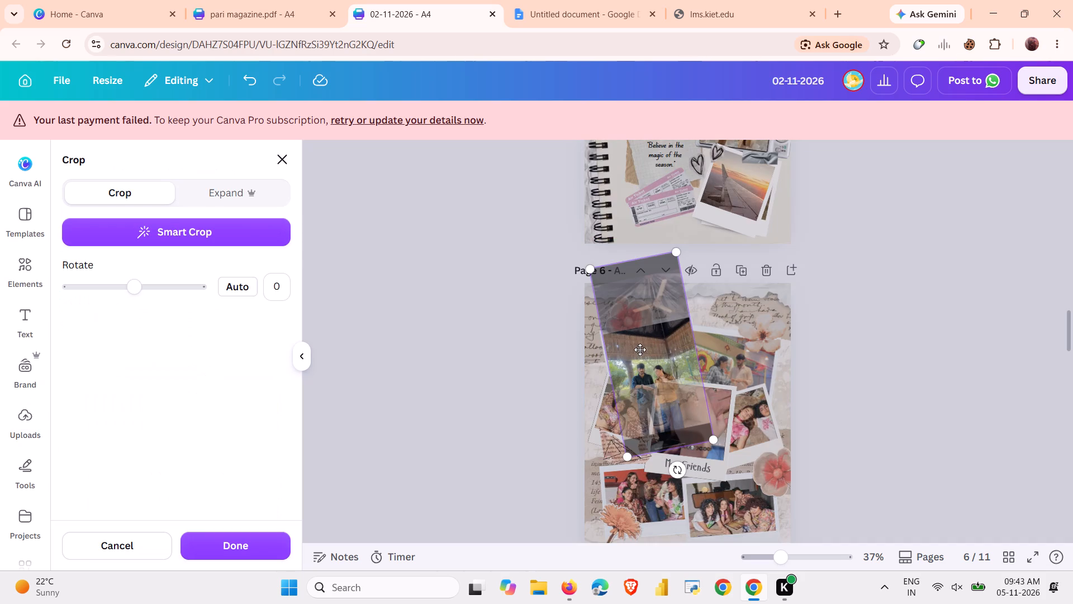
drag(640, 350, 635, 314)
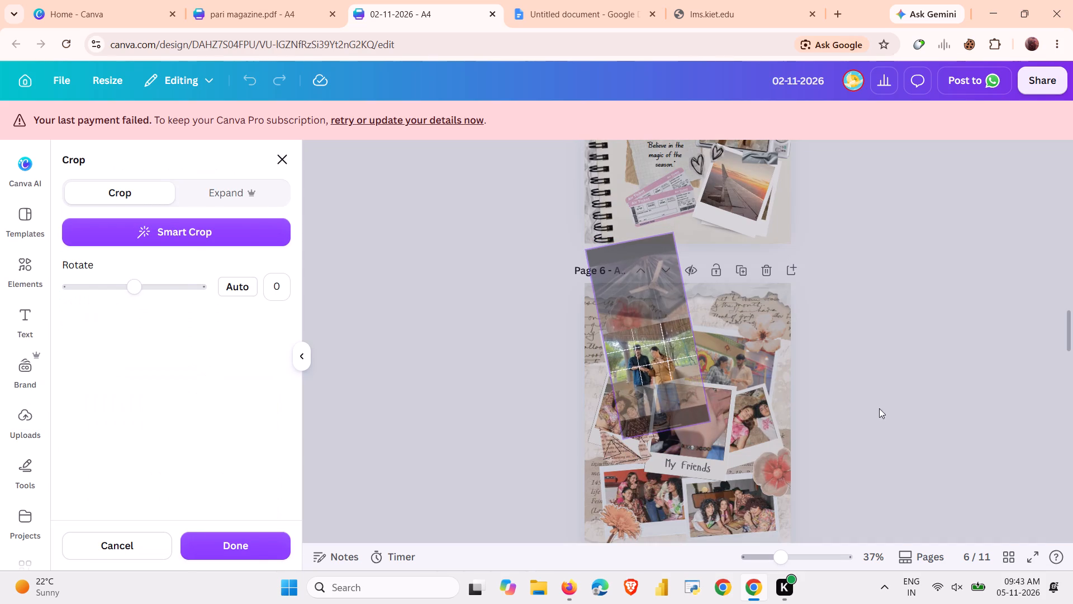
click(879, 408)
Add the photo of the couple facing each other, rotate it about 13° clockwise, and place it in page 6's middle-left polaroid.
click(220, 426)
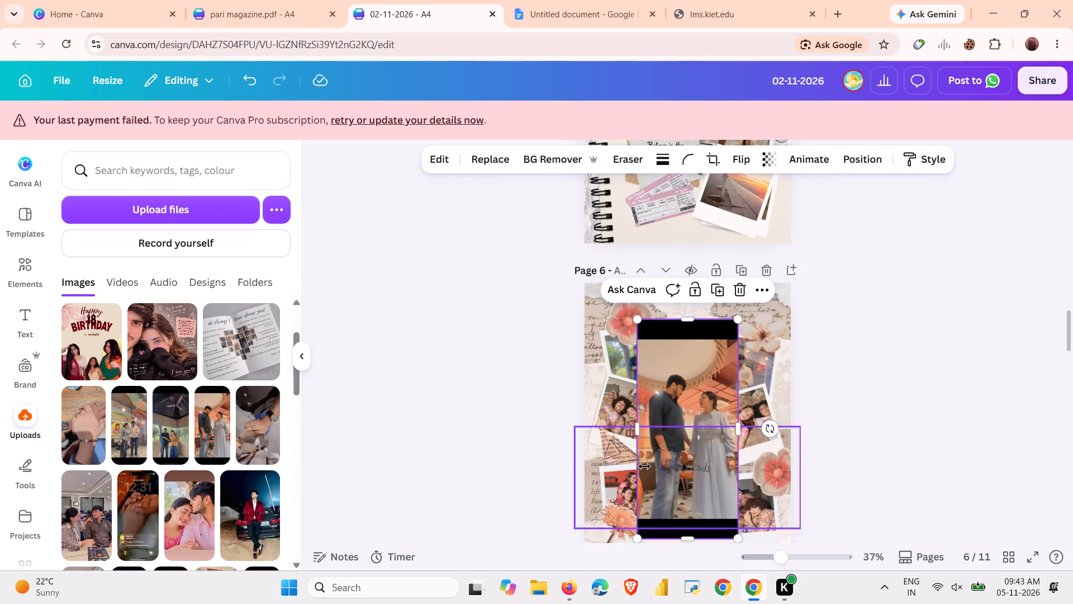
drag(771, 433, 771, 434)
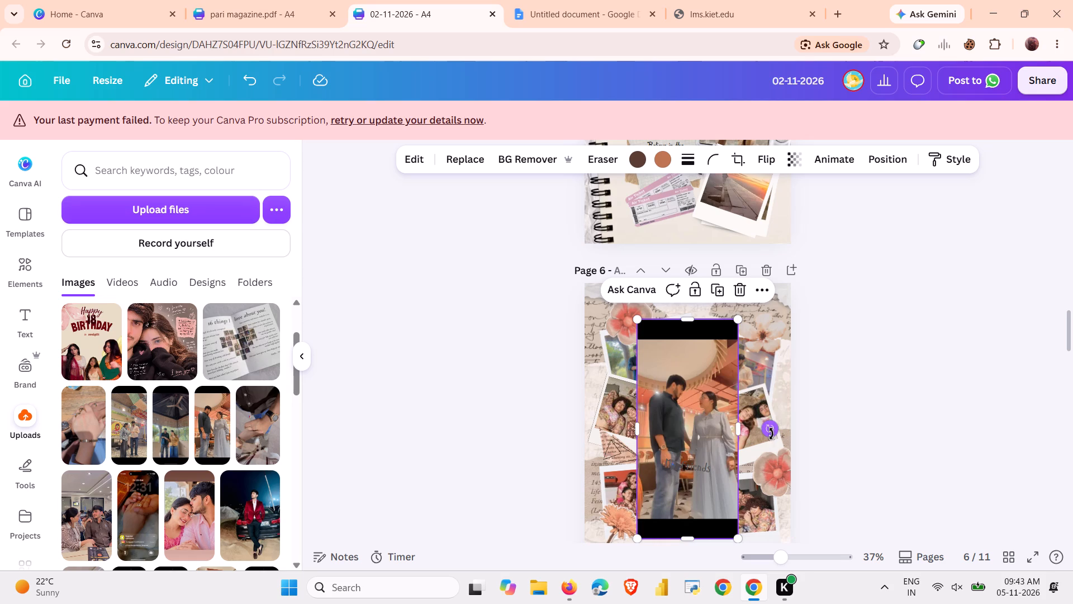
drag(771, 434, 770, 452)
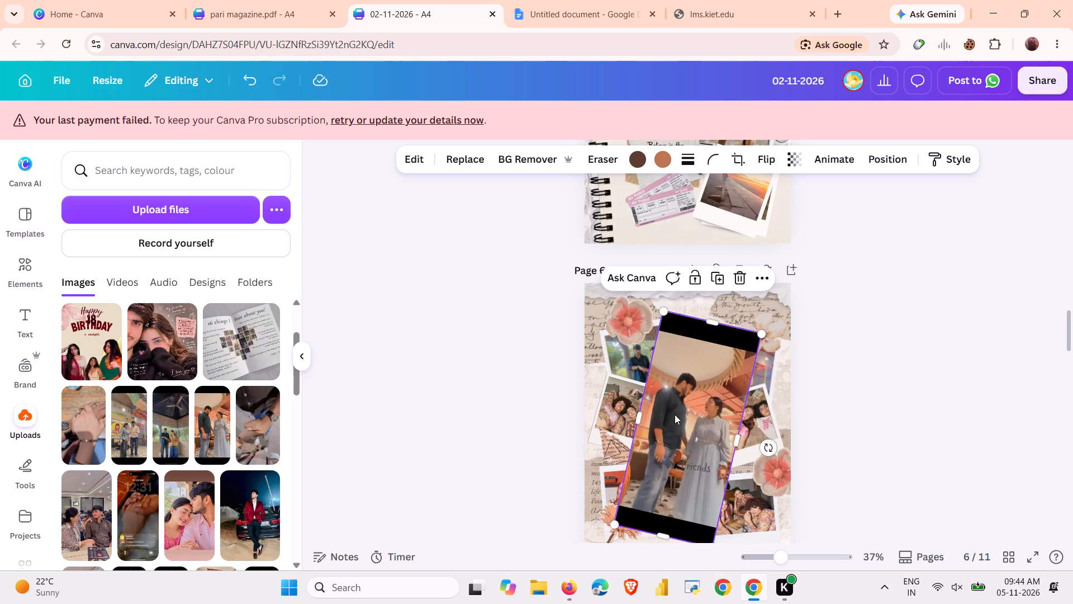
drag(675, 414, 620, 408)
Reposition the photo inside the middle-left polaroid's crop, moving it down so both faces fit in the frame.
double_click(620, 408)
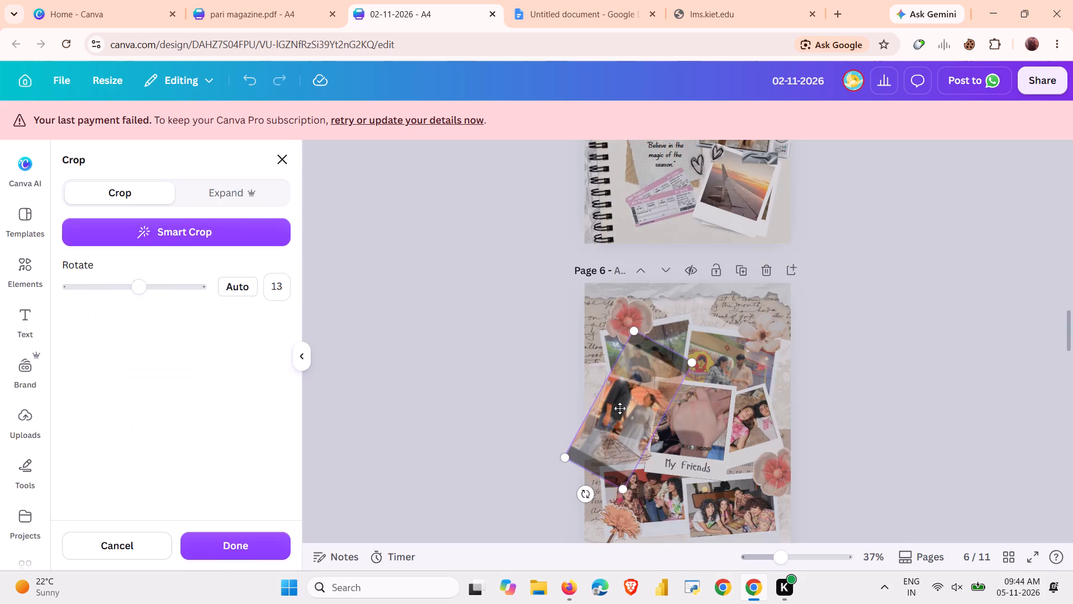
double_click(620, 408)
double_click(620, 408)
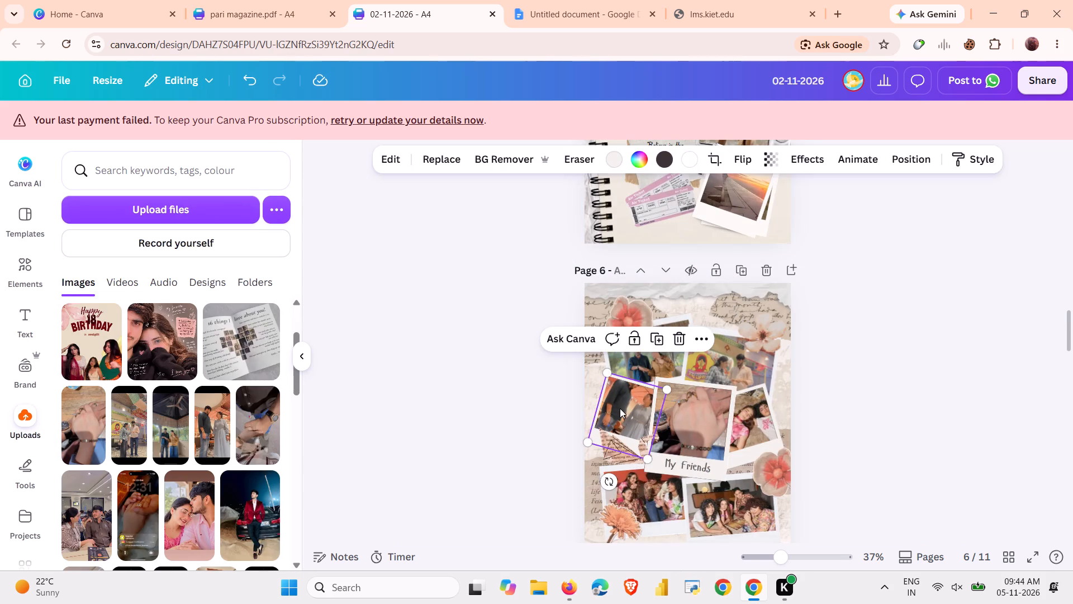
triple_click(620, 408)
click(620, 408)
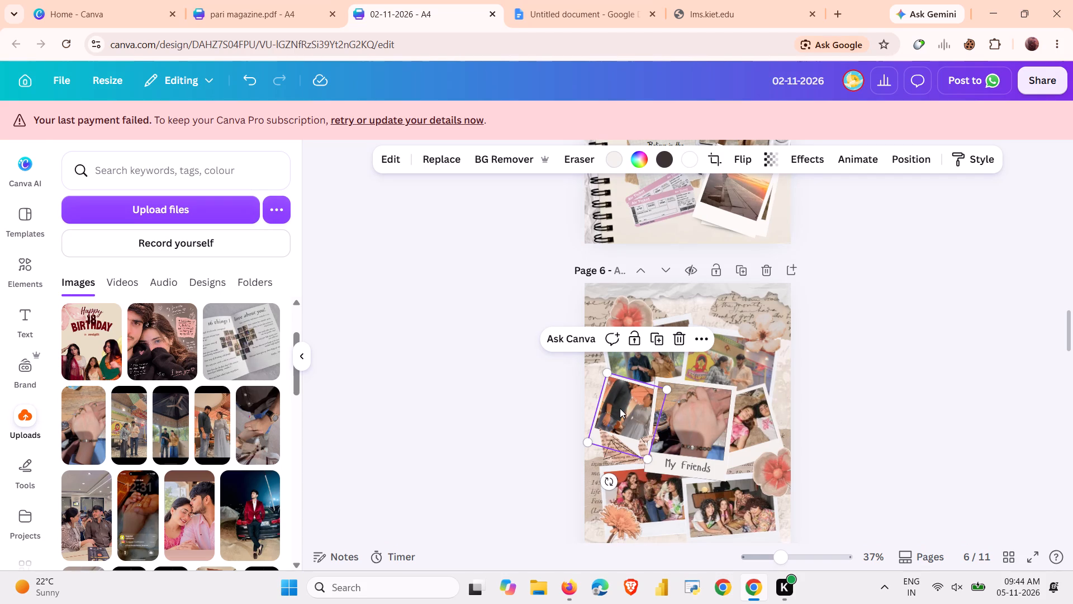
double_click(620, 408)
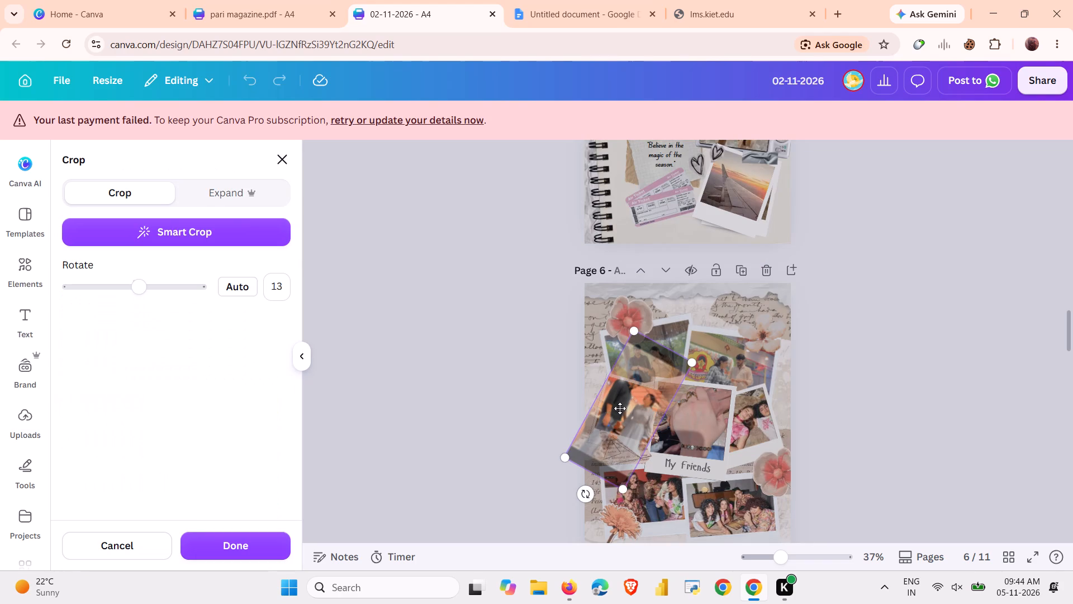
drag(620, 408, 610, 436)
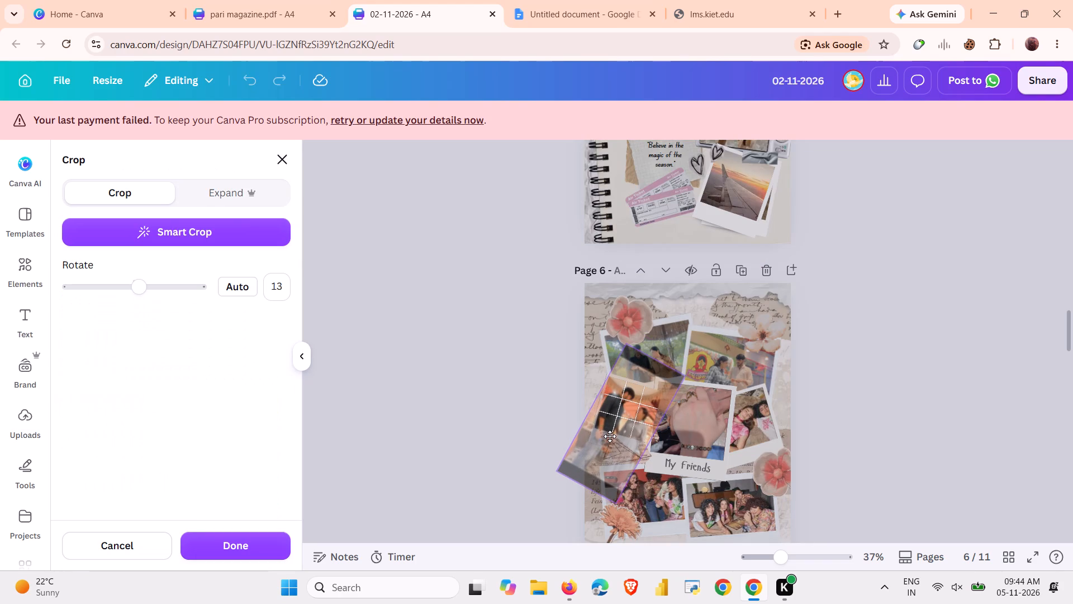
drag(610, 436, 609, 436)
click(901, 428)
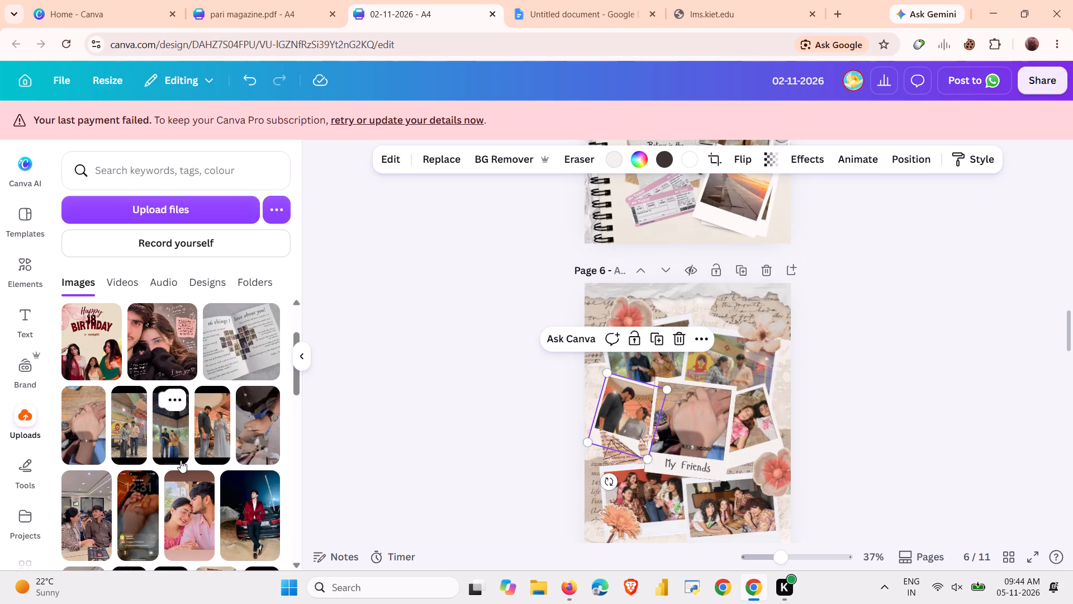
Enlarge the uploaded photo of held hands with a wristwatch and place it in page 6's middle-right polaroid.
scroll(181, 460, down, 1)
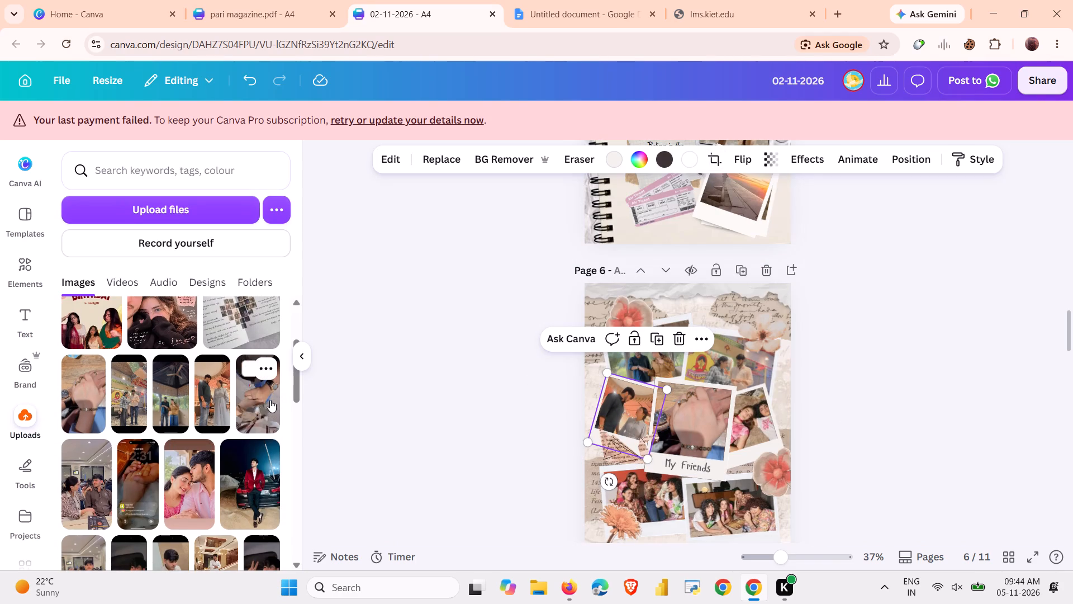
right_click(270, 400)
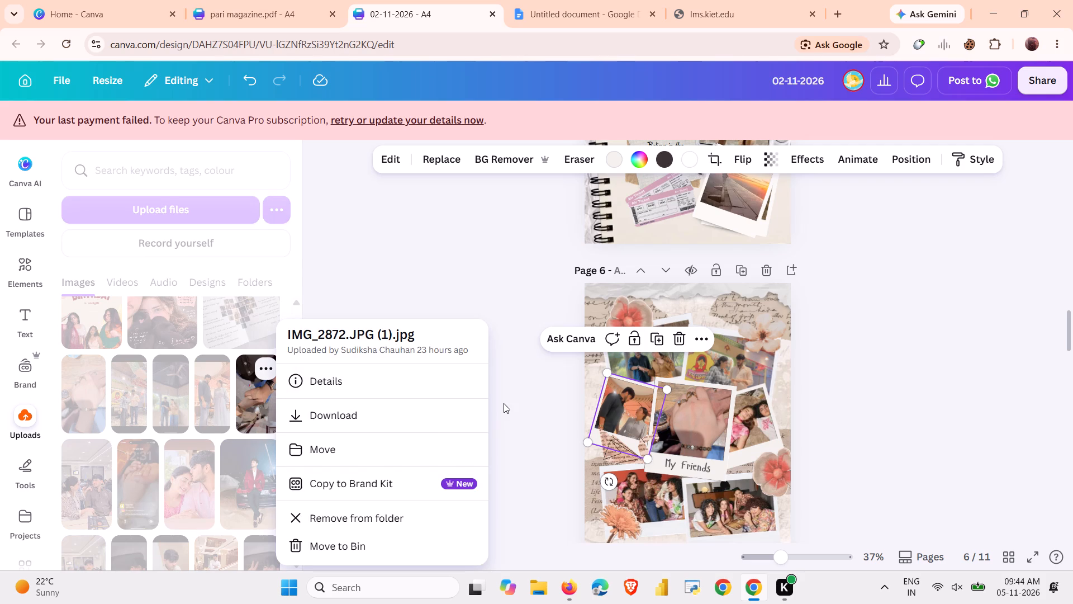
click(397, 281)
click(269, 395)
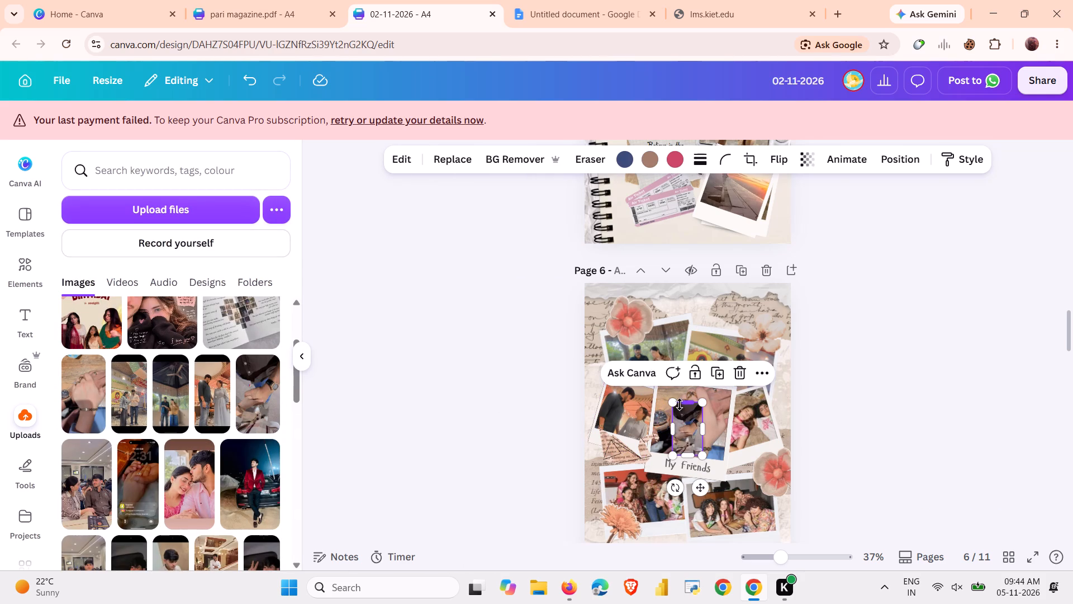
drag(673, 404, 556, 366)
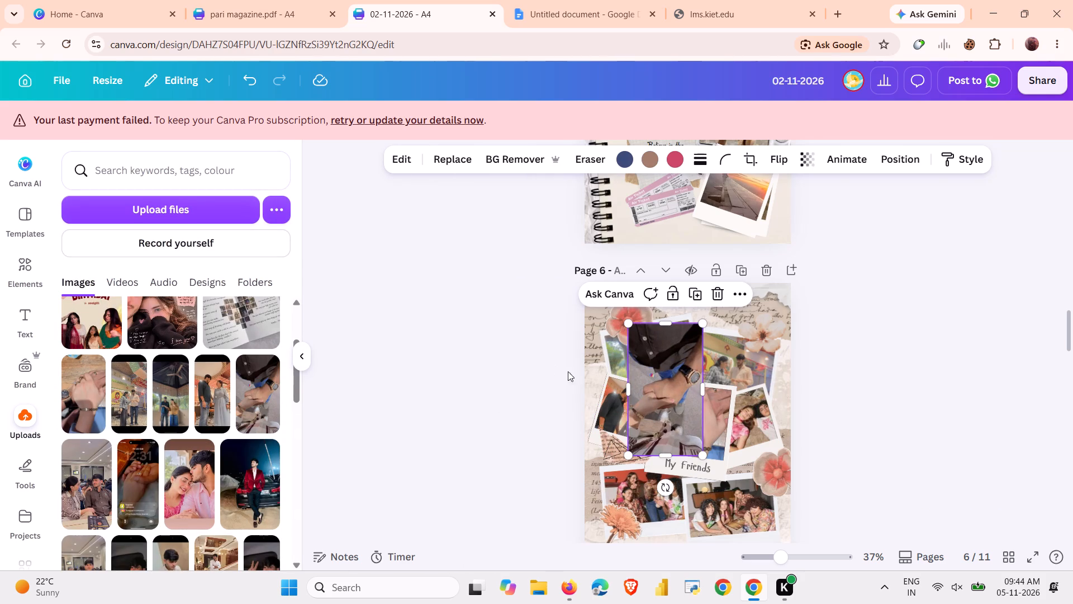
drag(689, 420, 765, 426)
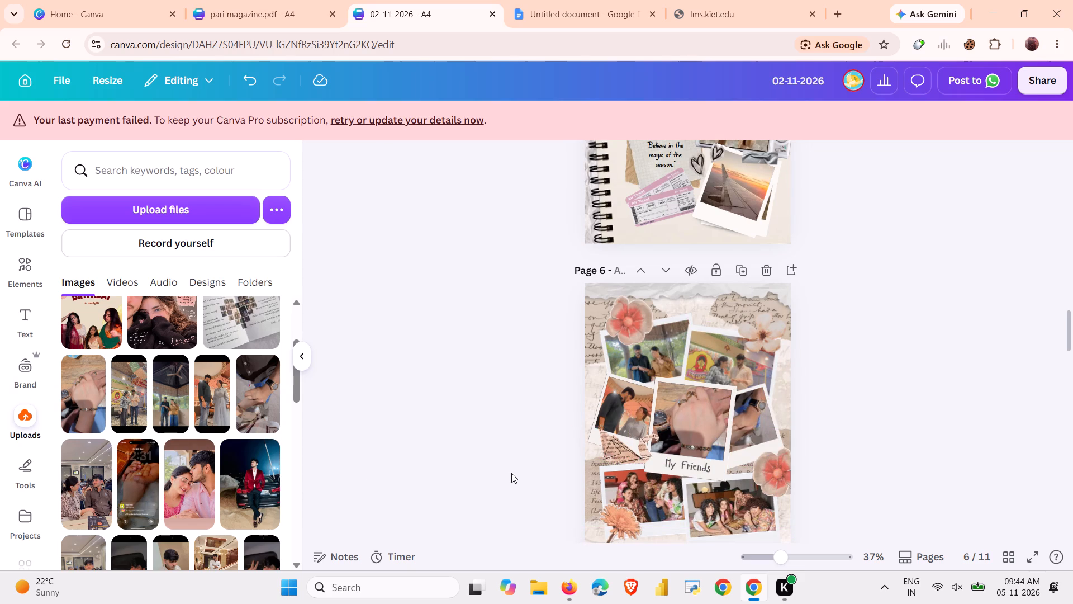
Fill page 6's lower-left polaroid with the uploaded photo of the couple seated at a restaurant table.
scroll(627, 457, down, 1)
click(92, 497)
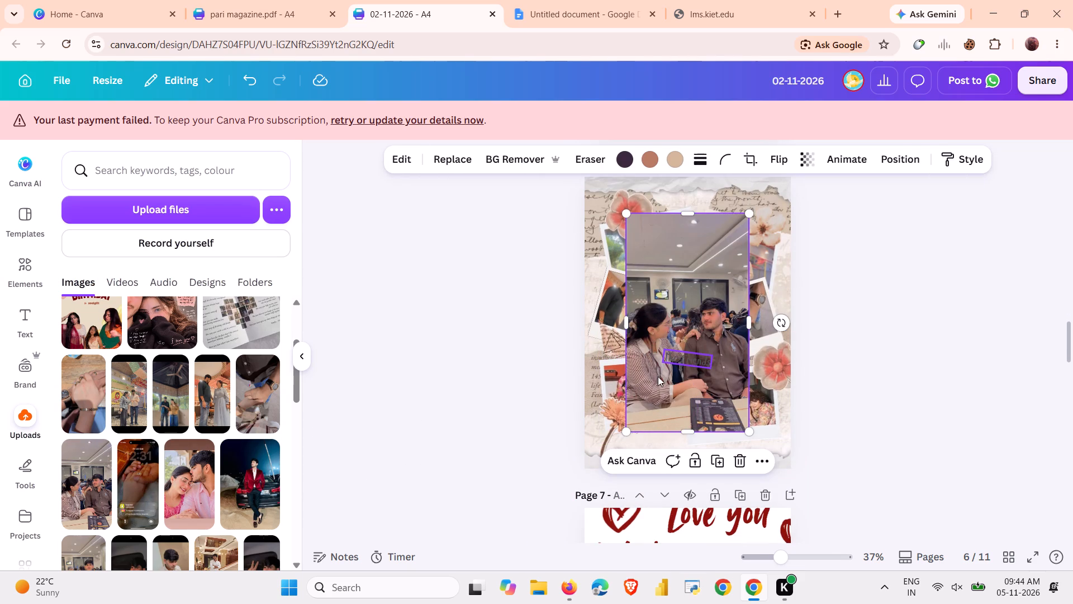
drag(658, 376, 618, 383)
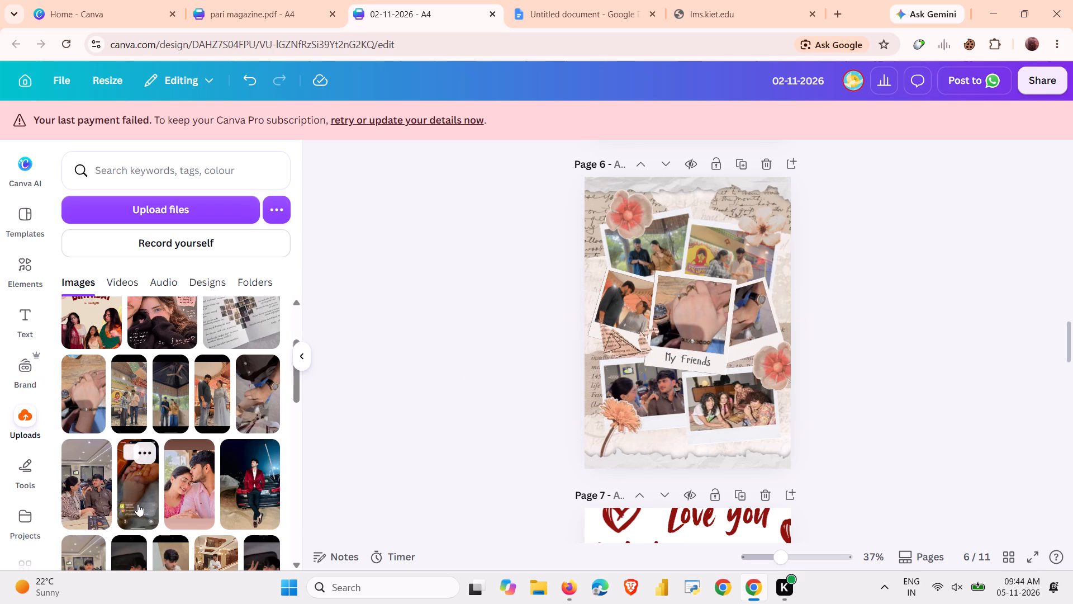
Fill page 6's lower-right polaroid with the uploaded lock-screen photo of held hands.
click(137, 505)
drag(690, 318, 724, 371)
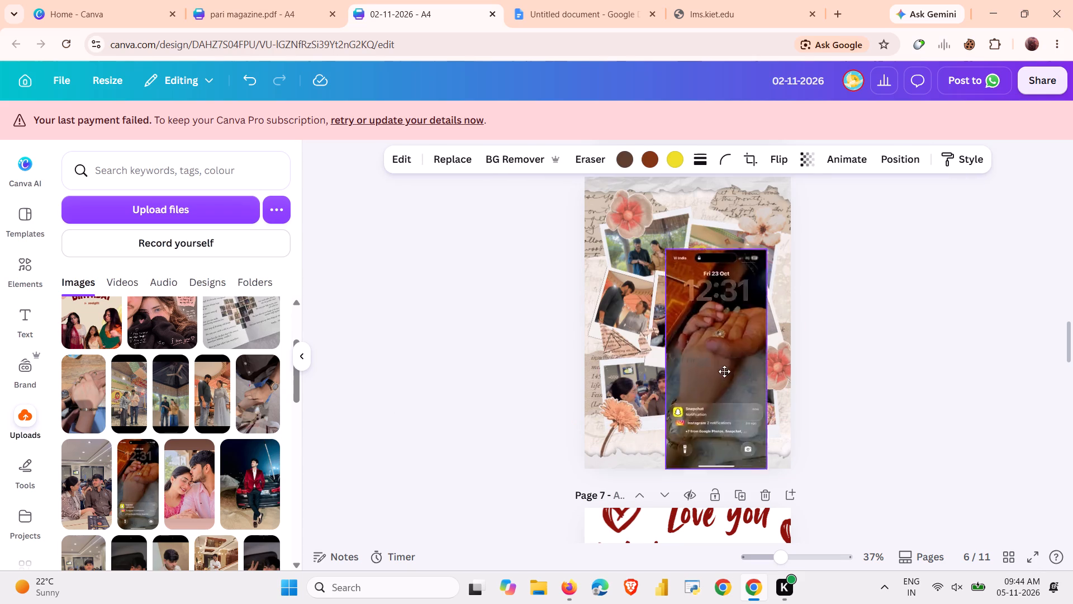
drag(724, 371, 730, 388)
double_click(730, 388)
click(730, 388)
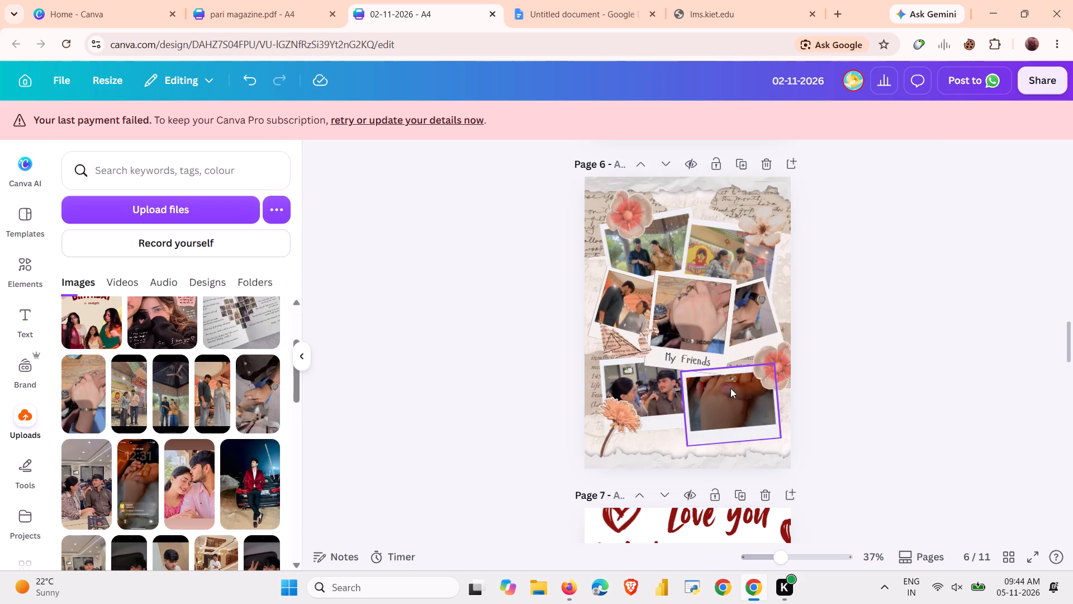
Reposition the photo inside the lower-right polaroid's crop, moving it down so the joined hands are centred in the frame.
right_click(730, 388)
click(730, 388)
triple_click(706, 389)
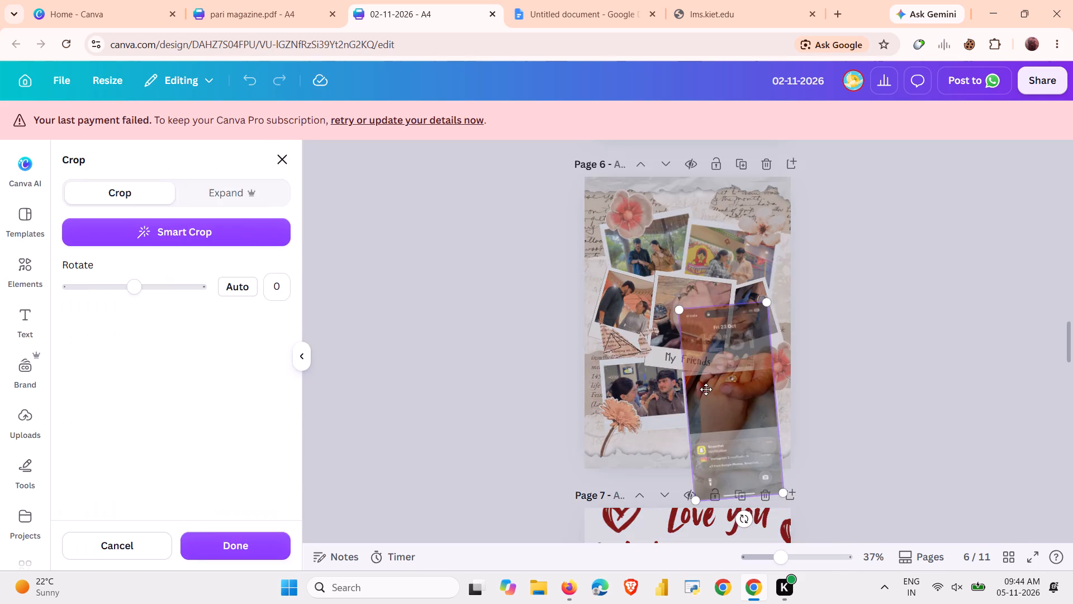
double_click(706, 389)
drag(707, 393, 715, 424)
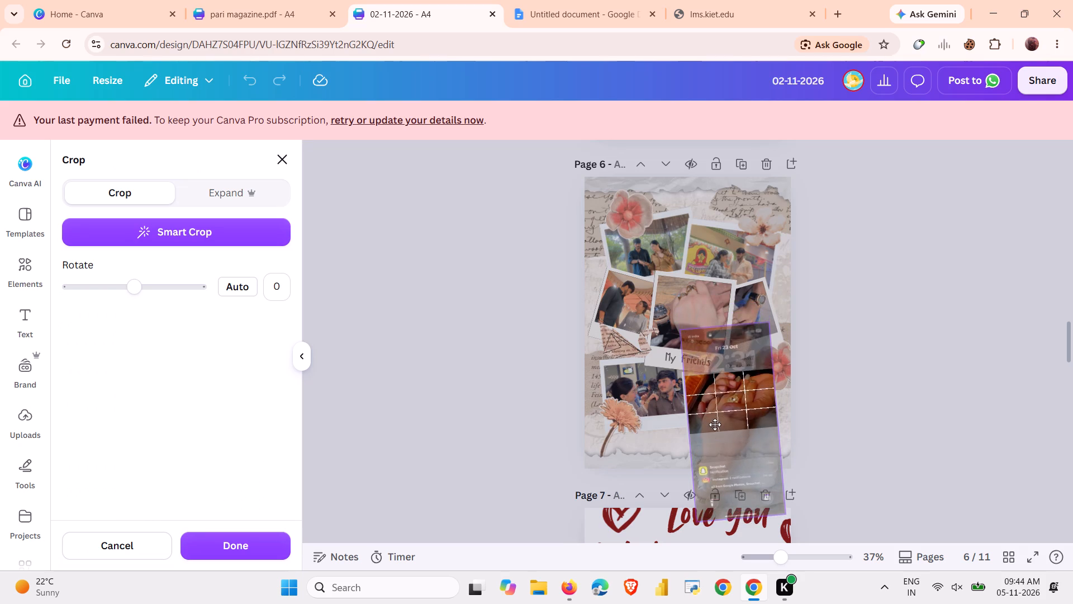
drag(715, 424, 714, 427)
click(863, 417)
Move page 6's torn-paper triangle decoration slightly left, toward the page's left edge.
scroll(713, 431, down, 1)
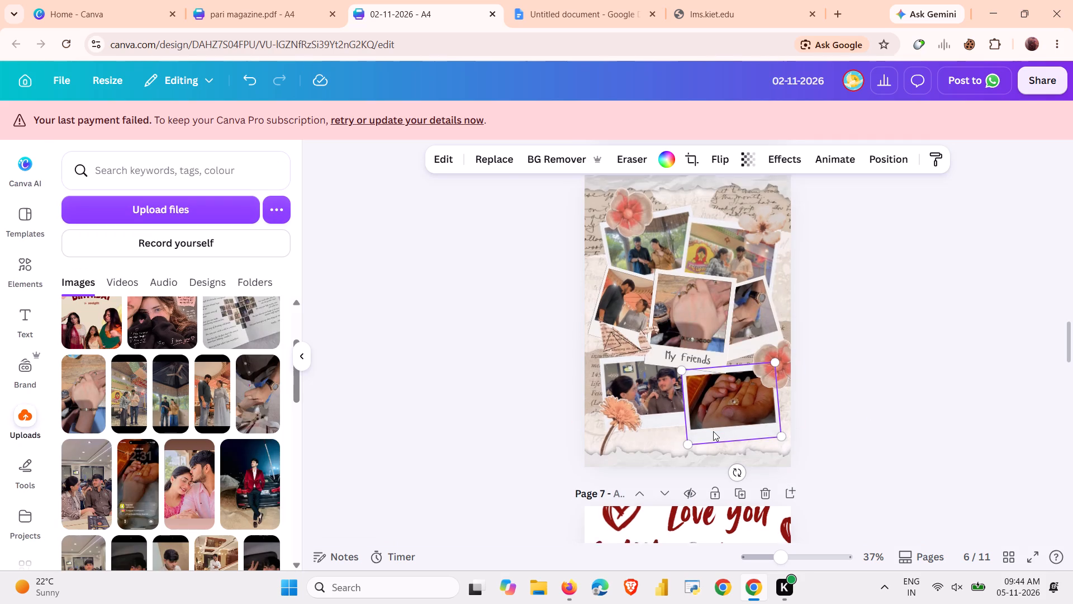
scroll(713, 431, down, 1)
scroll(713, 431, up, 1)
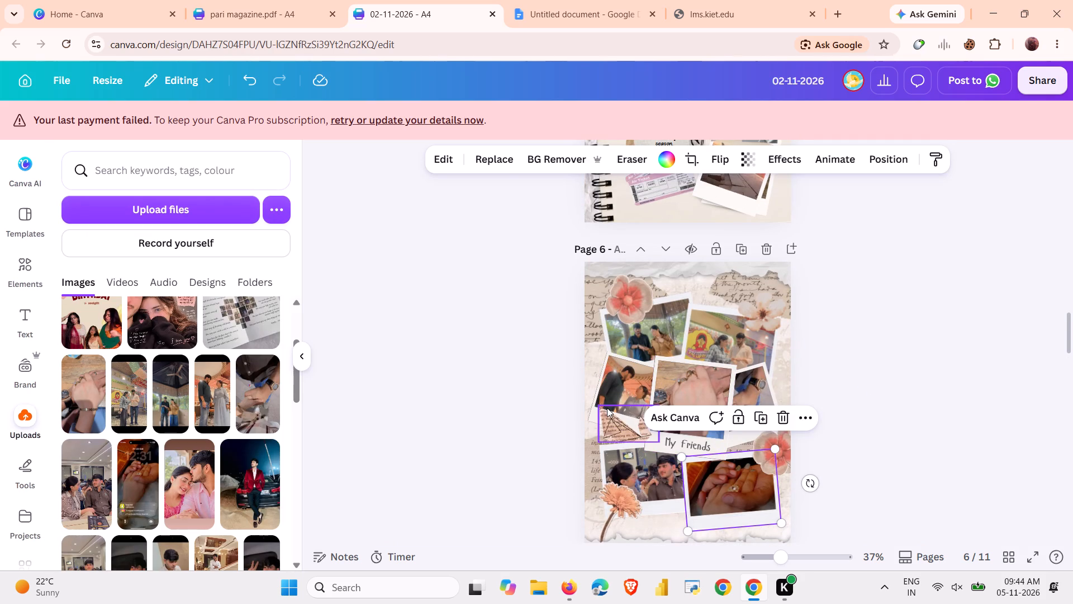
click(846, 429)
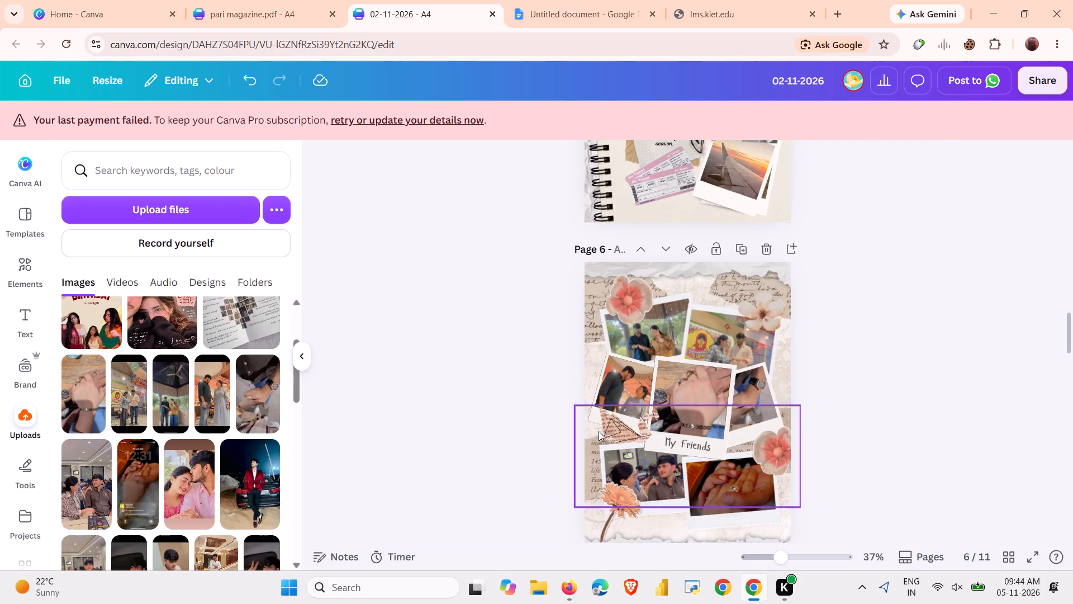
drag(618, 424, 606, 424)
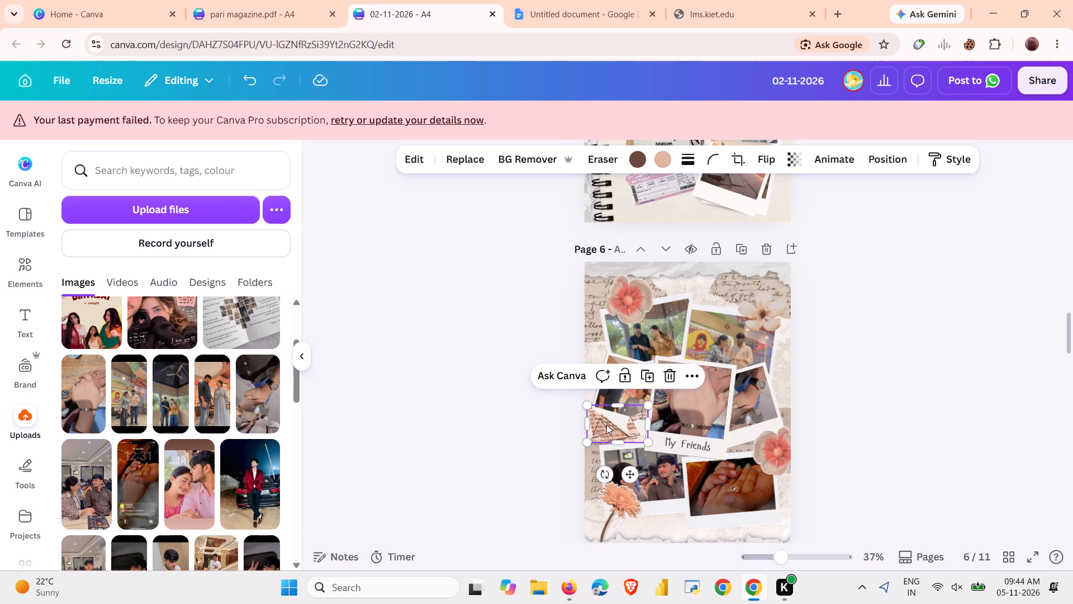
click(986, 379)
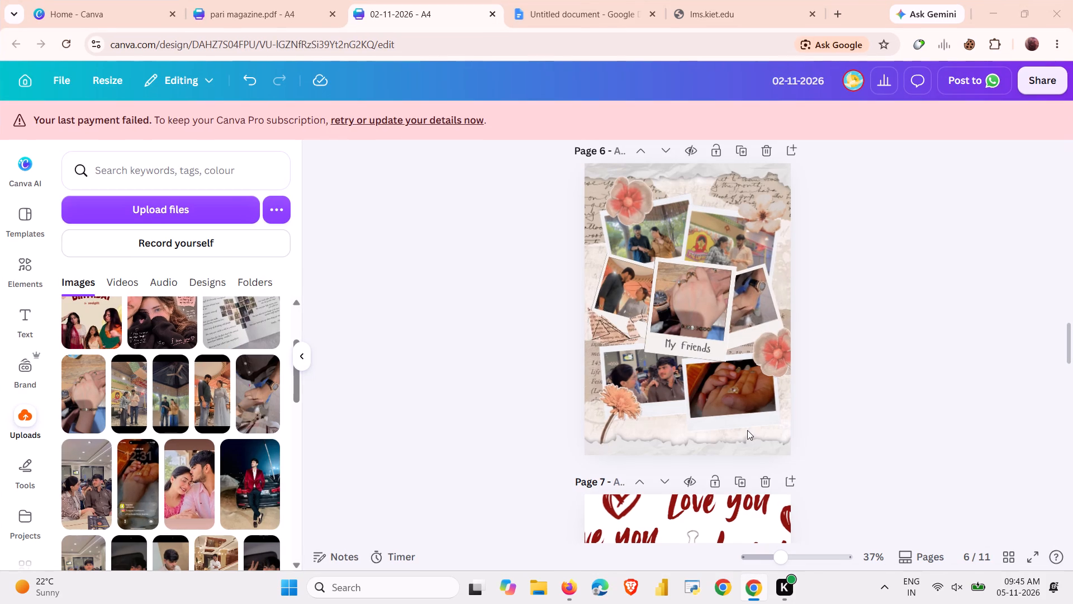
Add the photo of the man in the red velvet jacket to page 5, rotate it slightly clockwise, and place it in the lower-right polaroid.
scroll(734, 327, up, 4)
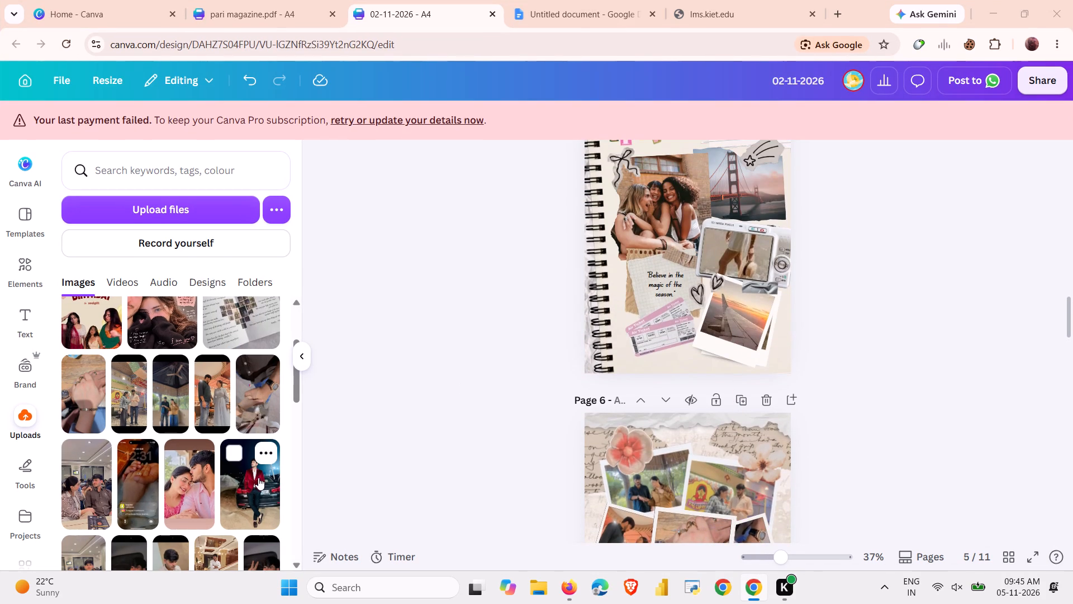
scroll(258, 478, down, 1)
click(250, 412)
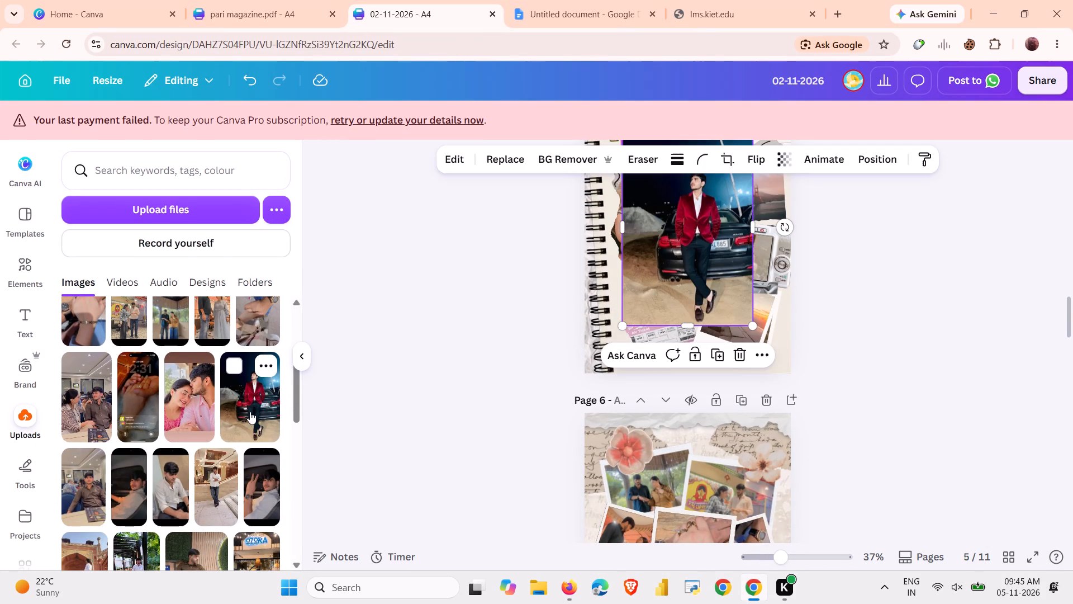
drag(782, 228, 774, 260)
drag(654, 256, 727, 301)
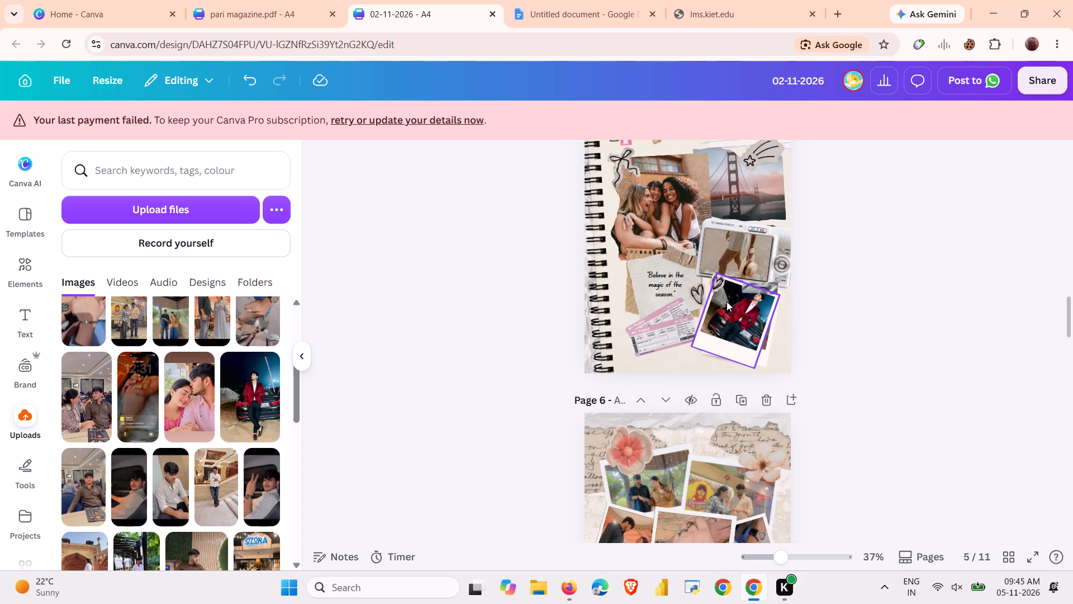
click(757, 289)
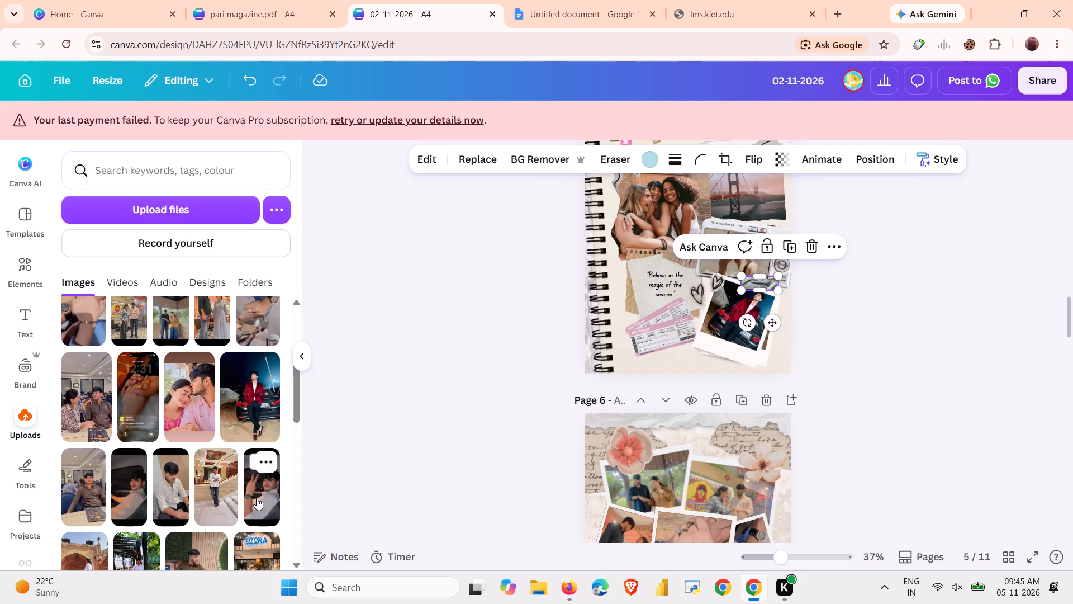
Replace the three-friends picture on page 5 with the uploaded photo of the man in the green shirt outside the shop.
scroll(181, 471, down, 1)
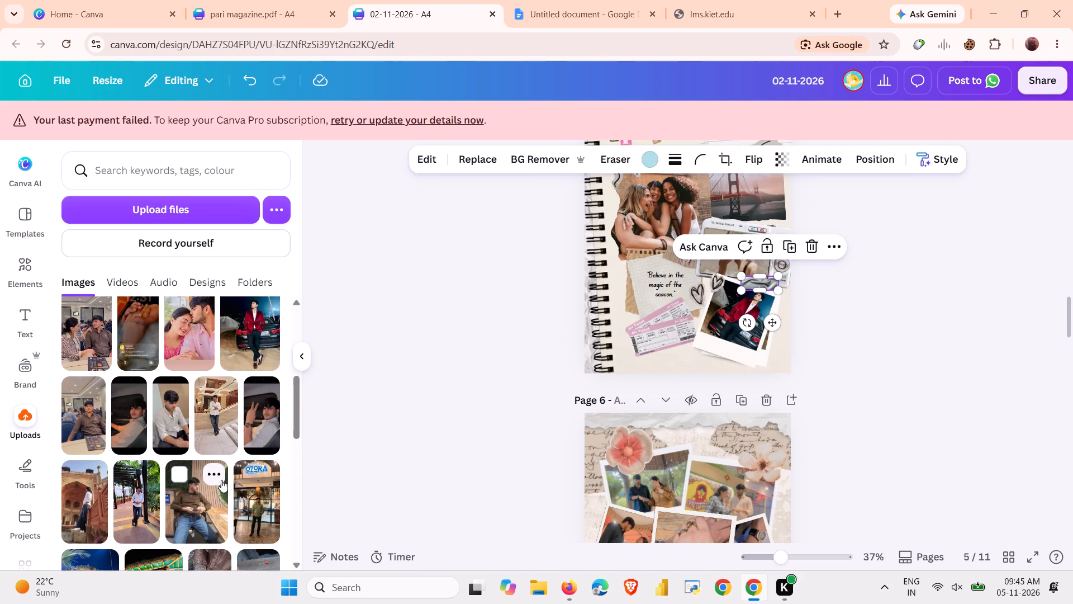
scroll(221, 480, down, 1)
click(251, 497)
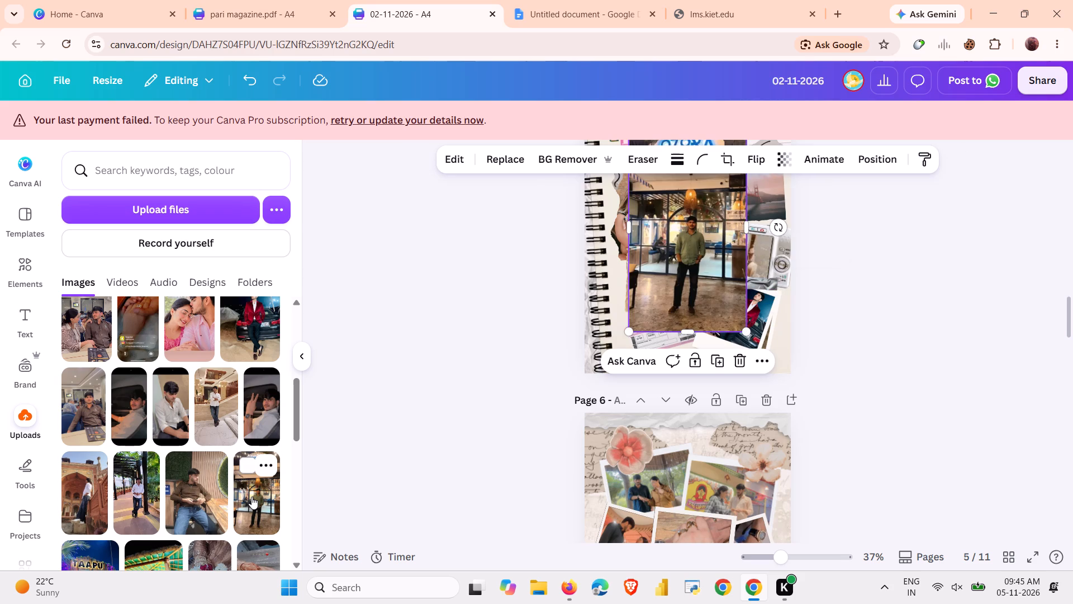
scroll(251, 497, up, 3)
drag(682, 285, 643, 233)
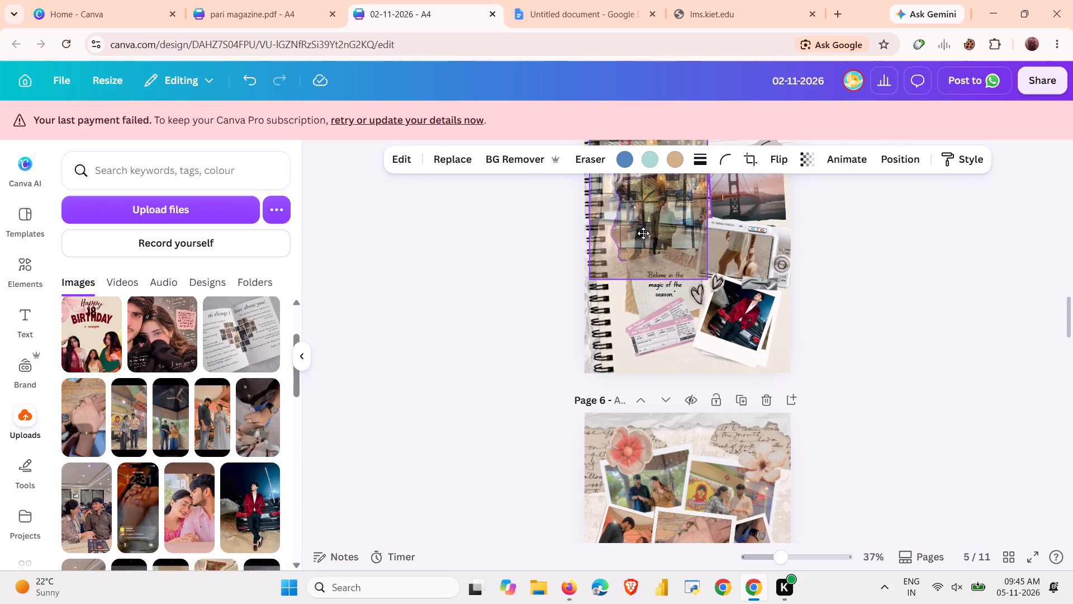
drag(643, 233, 643, 233)
scroll(643, 233, up, 1)
Replace page 5's bridge picture with the uploaded photo of the man at the sandstone archway and shift its frame slightly right.
scroll(205, 480, down, 1)
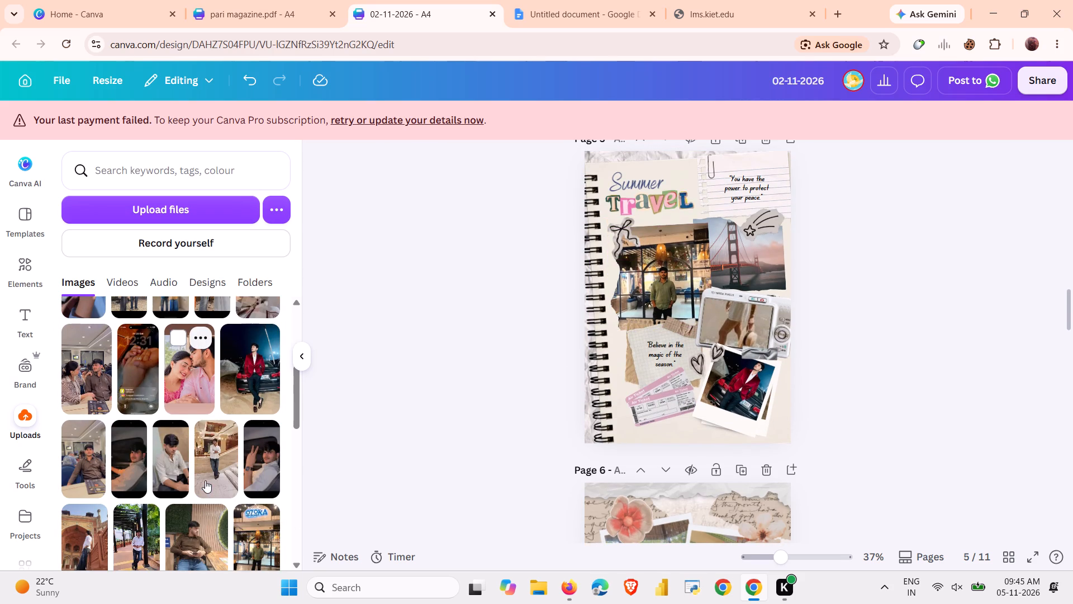
scroll(205, 480, down, 1)
click(77, 521)
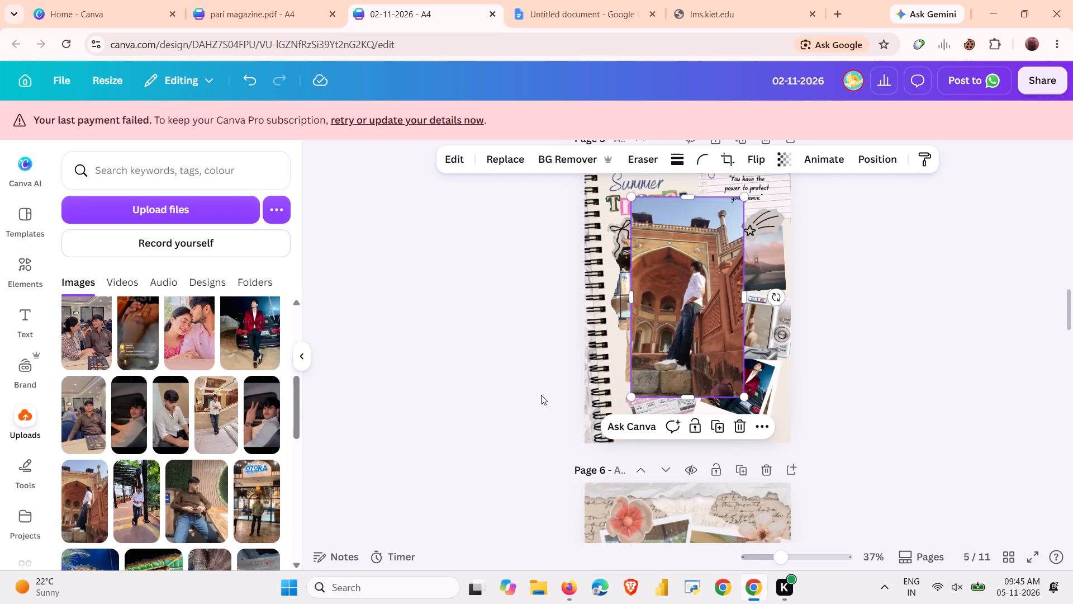
drag(684, 324, 758, 263)
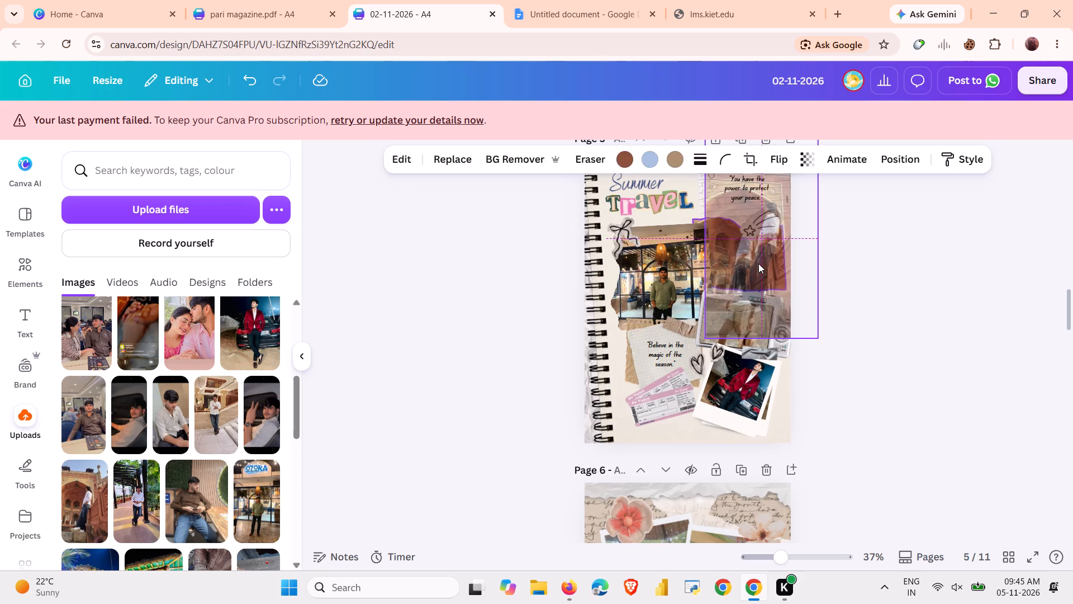
double_click(758, 263)
click(758, 263)
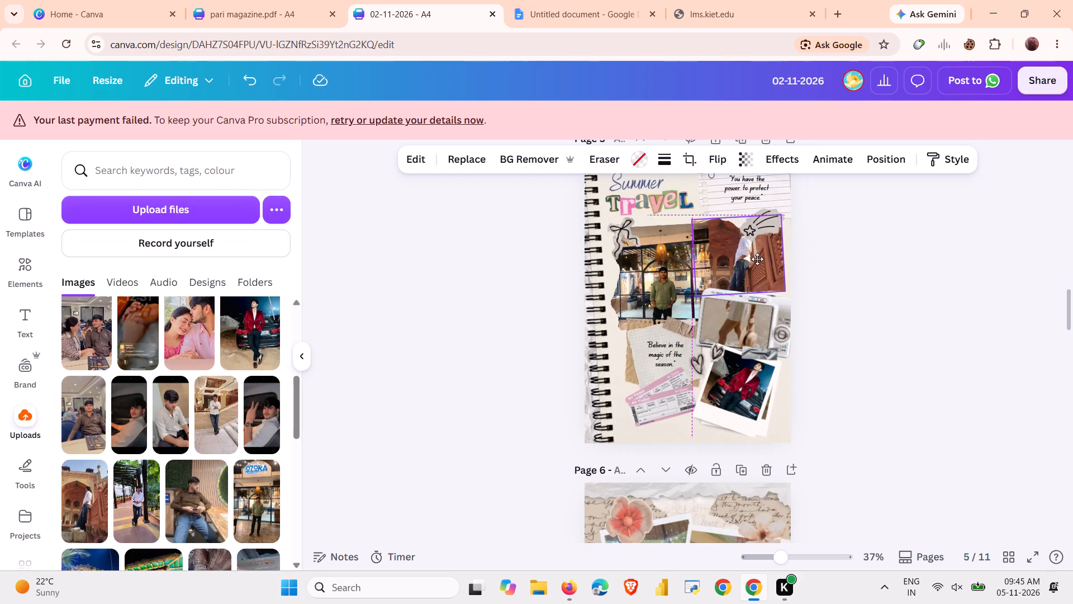
click(762, 229)
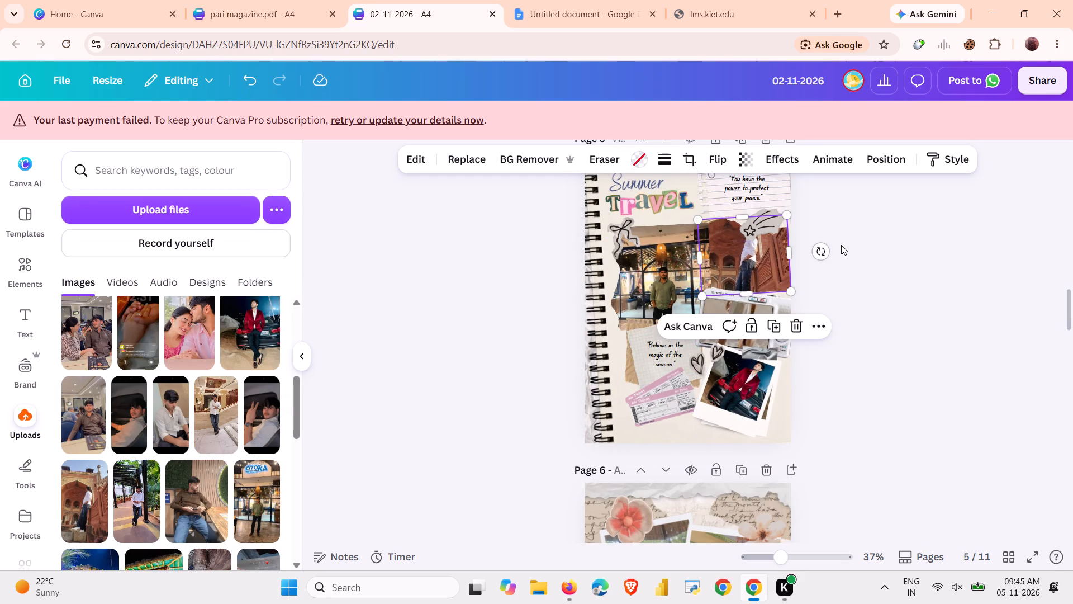
click(841, 245)
Delete the shooting-star sticker overlapping the archway photo on page 5.
drag(759, 219, 759, 210)
click(759, 210)
drag(759, 210, 772, 203)
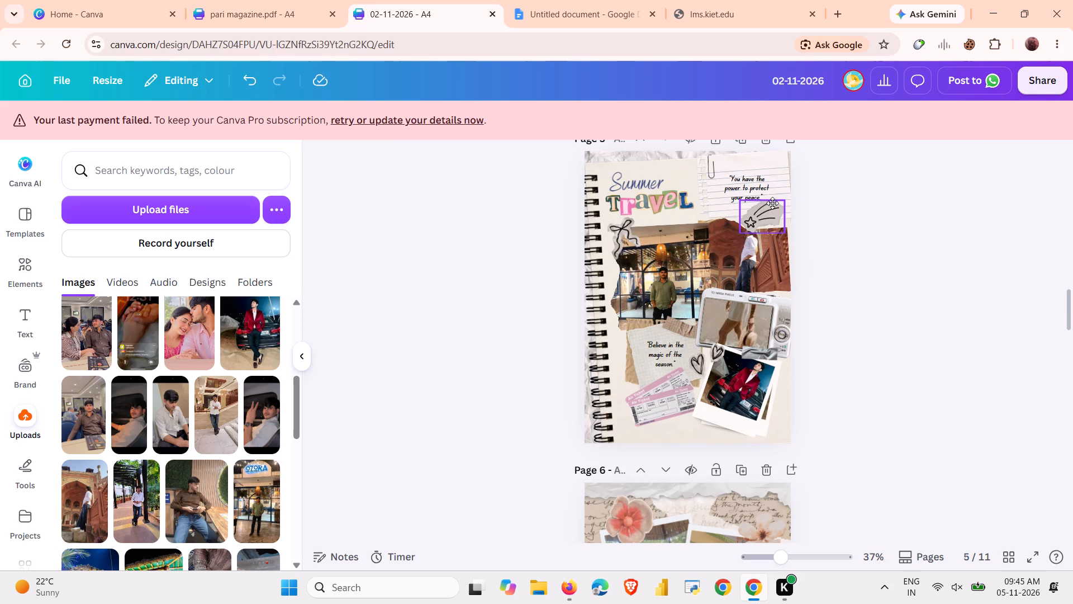
drag(772, 203, 771, 205)
key(Delete)
click(744, 215)
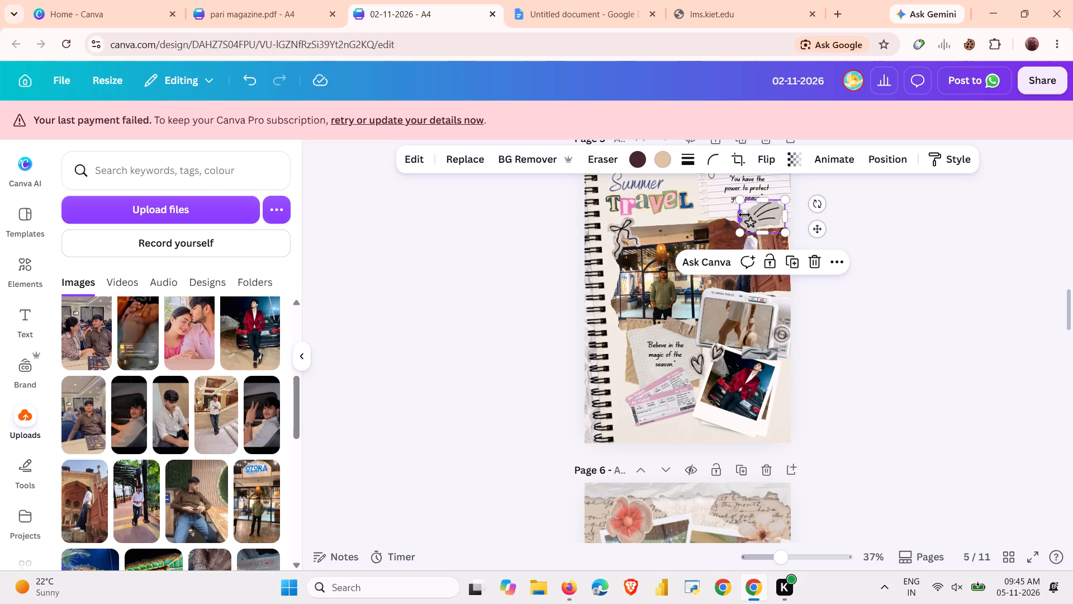
key(Delete)
Reposition the archway photo within its page 5 frame, moving the image down to show more of the arch above the man.
double_click(760, 247)
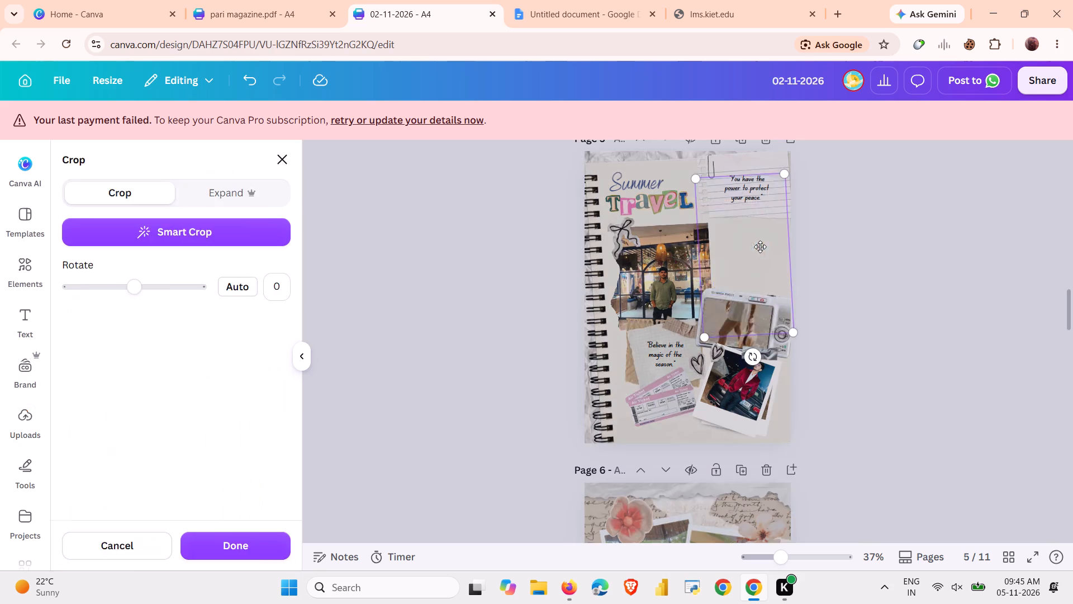
triple_click(760, 247)
double_click(760, 247)
drag(760, 247, 762, 265)
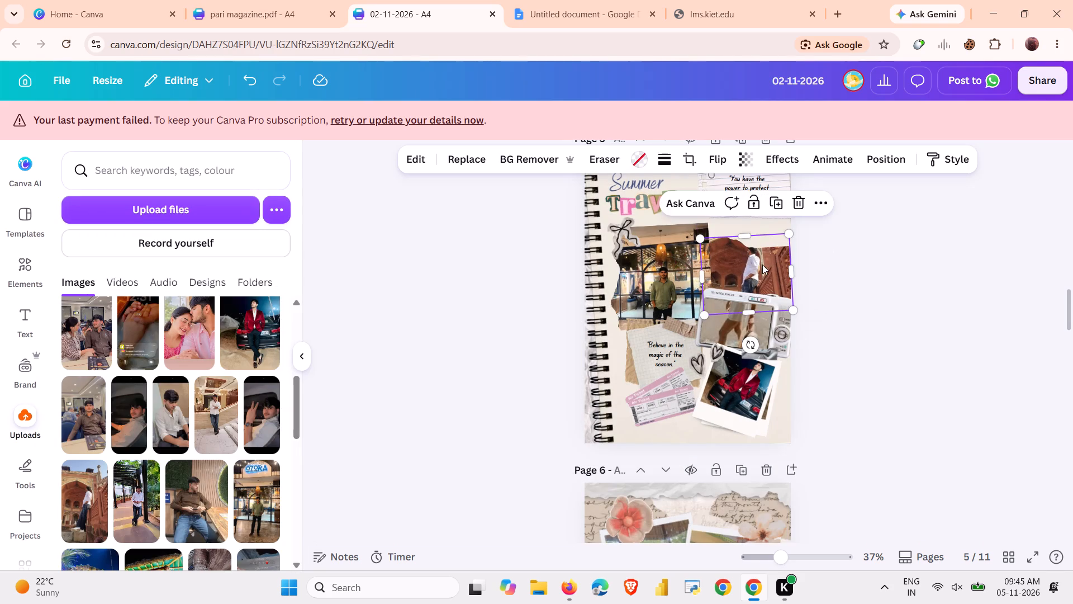
drag(761, 256, 761, 235)
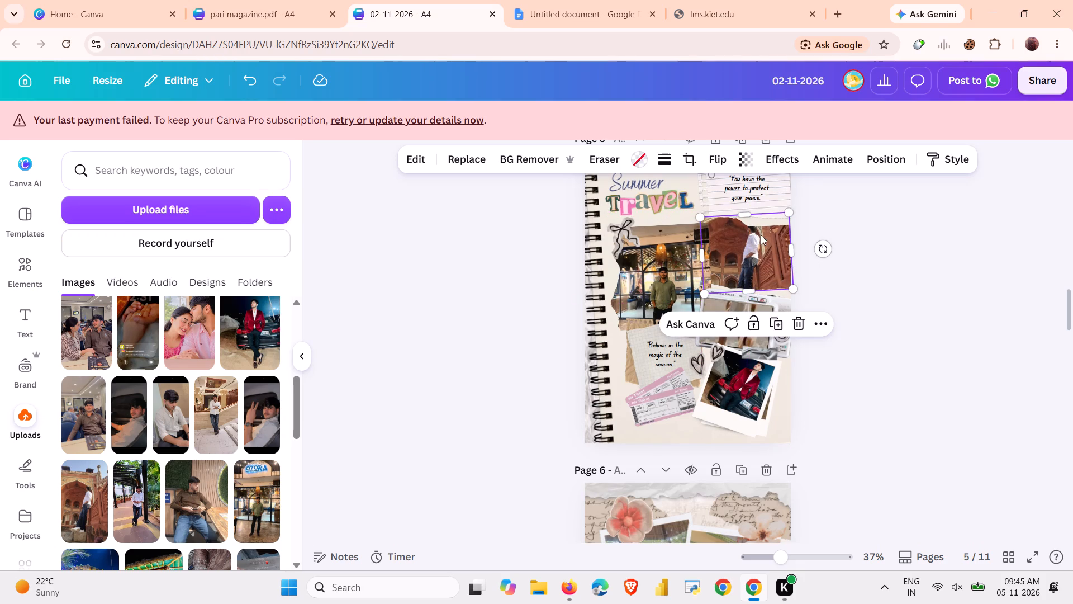
double_click(758, 256)
drag(758, 256, 758, 271)
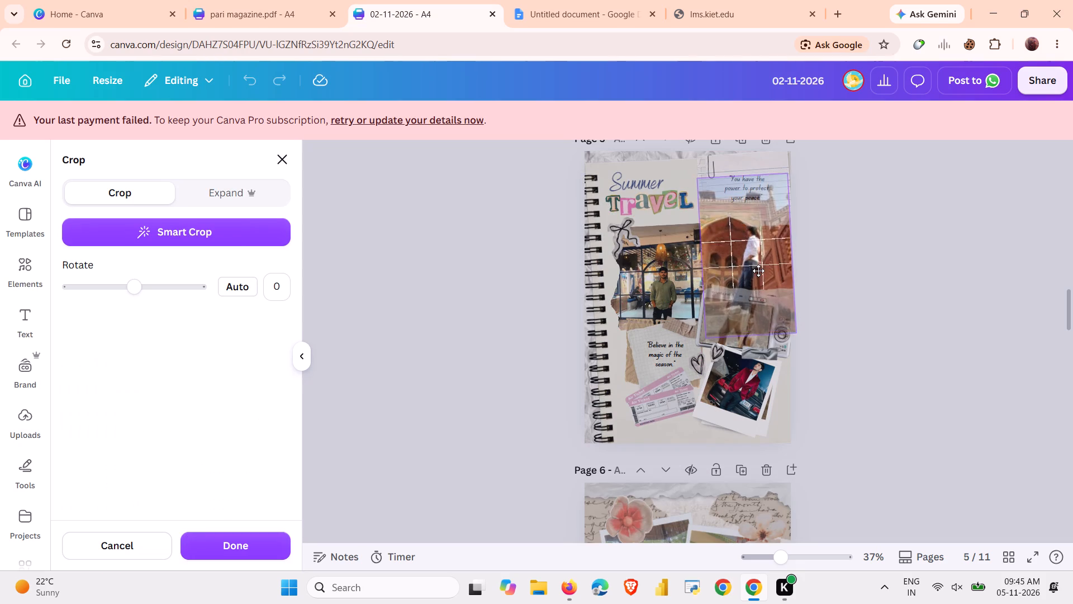
drag(758, 271, 761, 286)
click(846, 299)
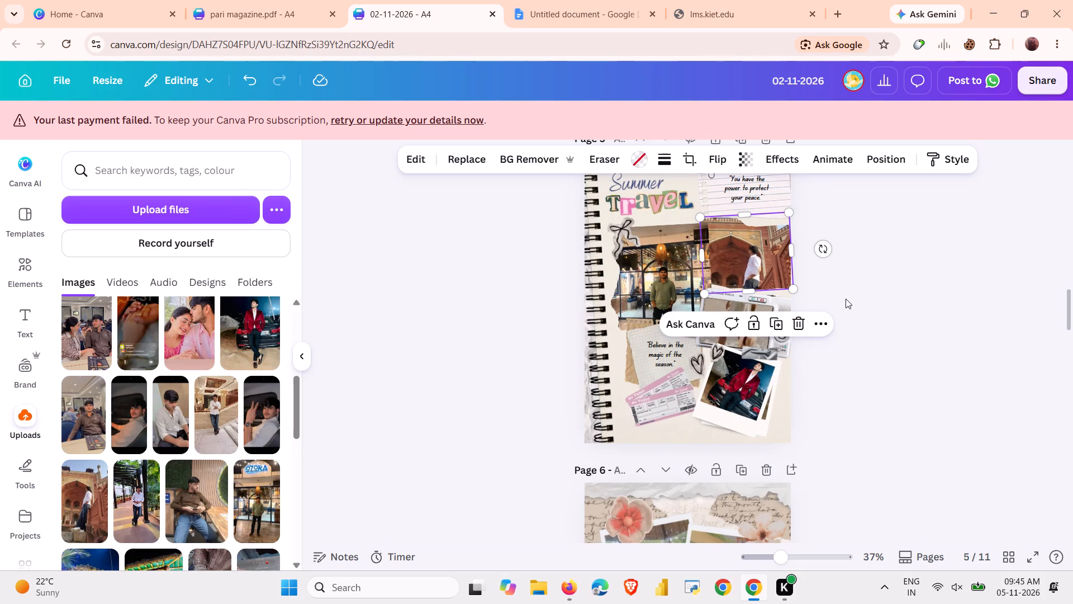
click(861, 366)
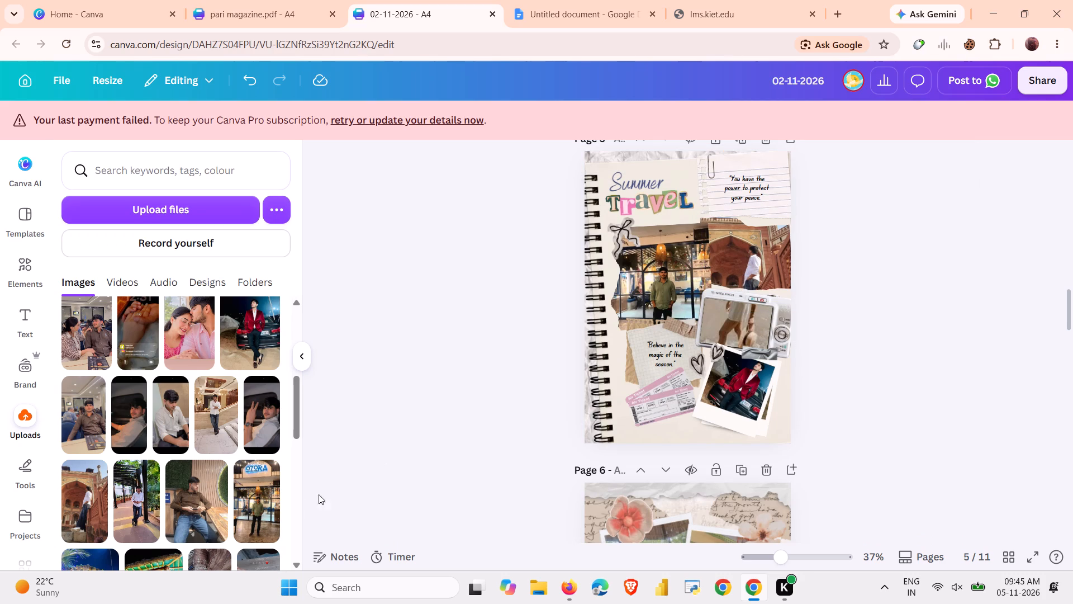
Fill the camera screen on page 5 with the uploaded photo of the man at the green-lit bamboo structure.
scroll(246, 501, down, 1)
click(150, 475)
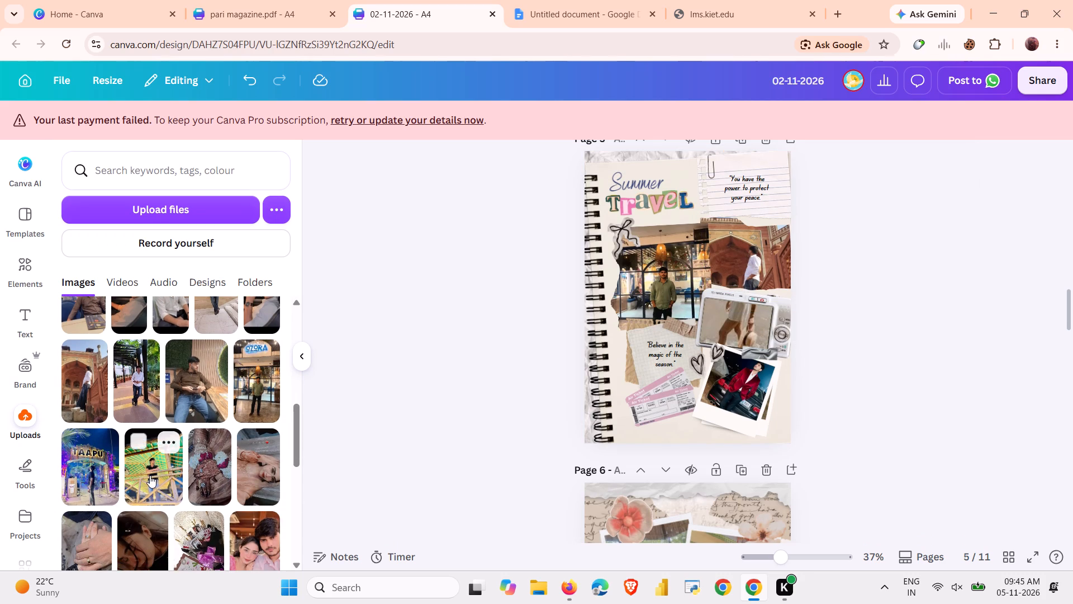
click(700, 301)
drag(700, 301, 761, 334)
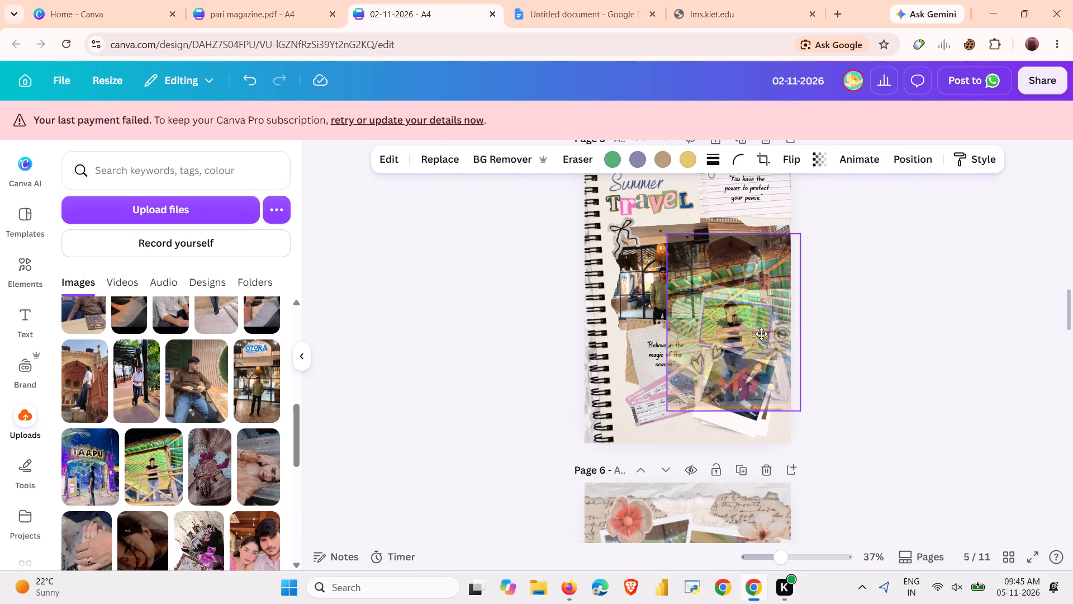
drag(761, 334, 758, 329)
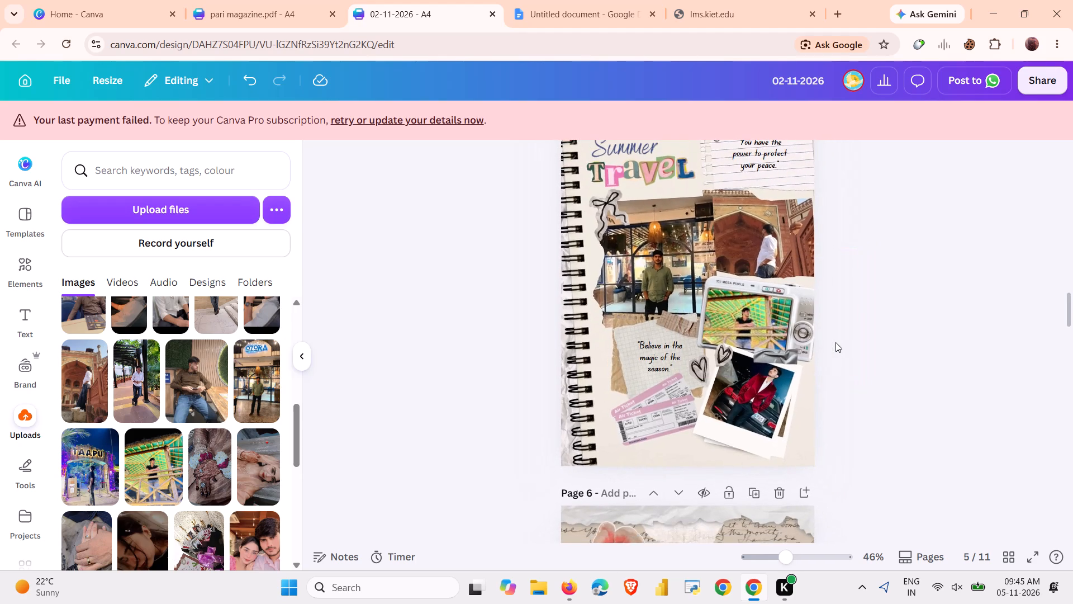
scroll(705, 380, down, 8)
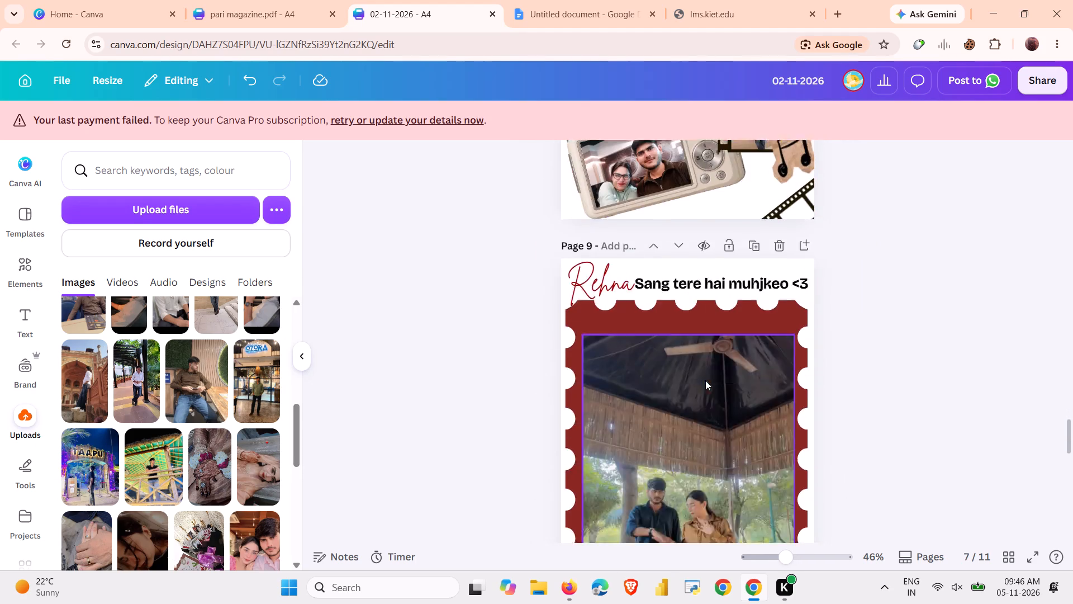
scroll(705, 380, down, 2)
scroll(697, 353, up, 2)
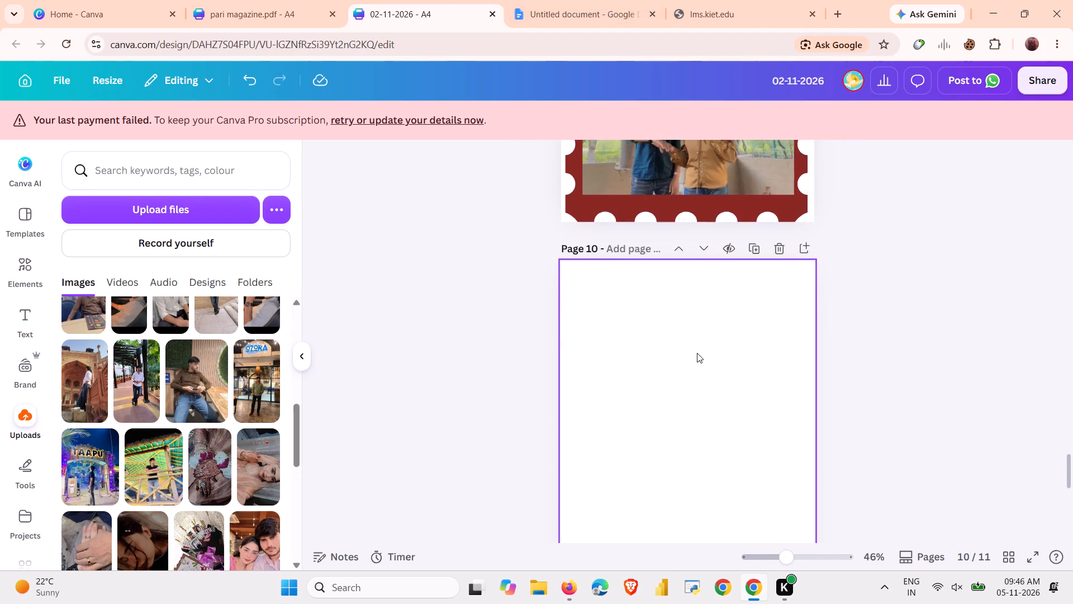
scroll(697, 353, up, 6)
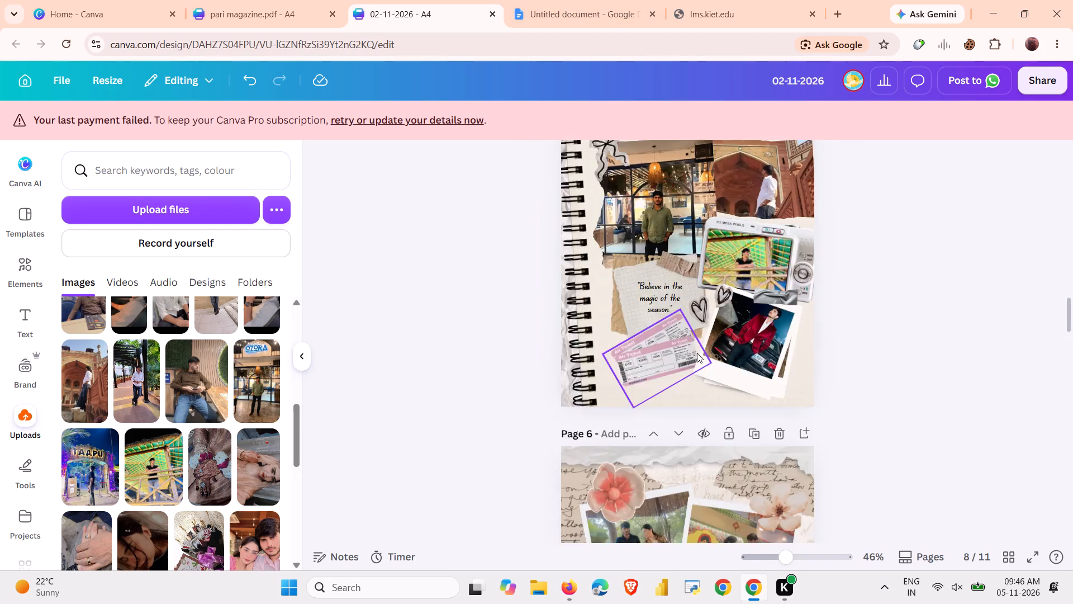
Look through the magazine from page 5 up to the front cover and back down to the blank last page.
scroll(697, 353, up, 5)
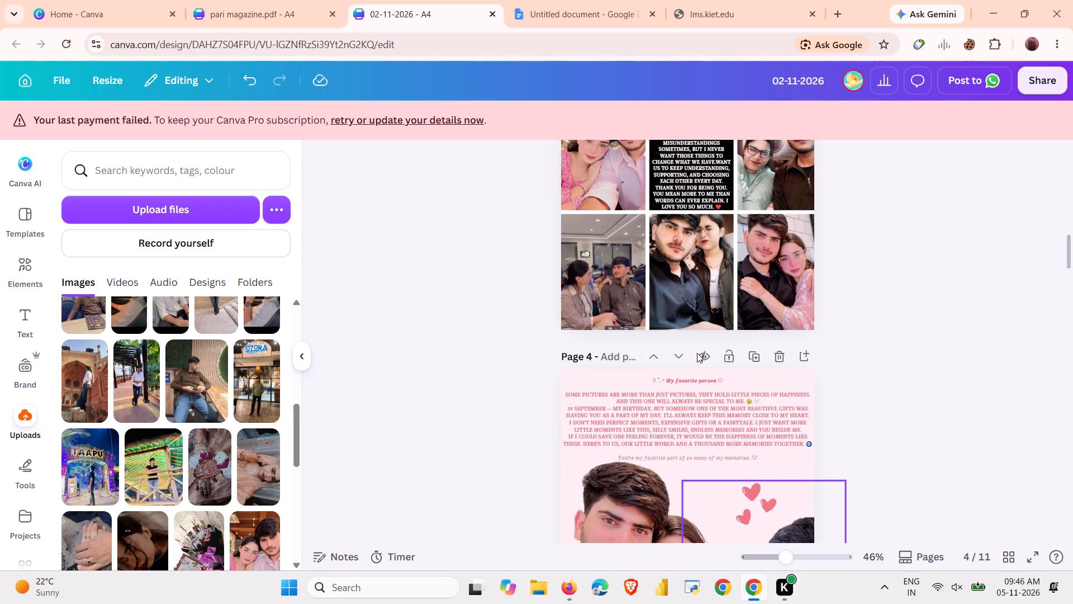
scroll(697, 353, up, 5)
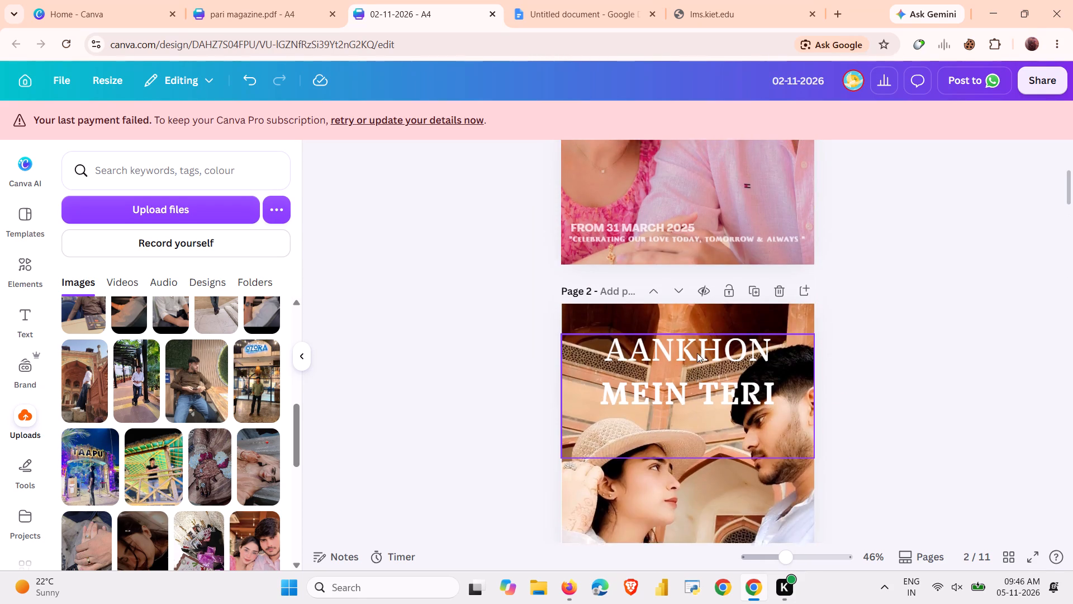
scroll(697, 353, up, 1)
scroll(697, 353, down, 13)
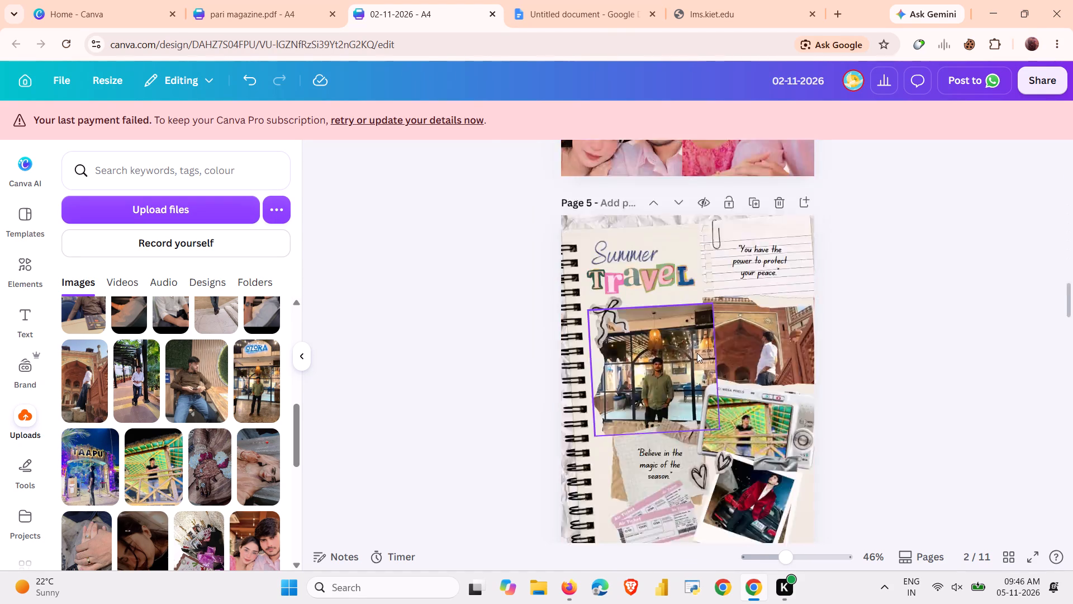
scroll(697, 353, down, 6)
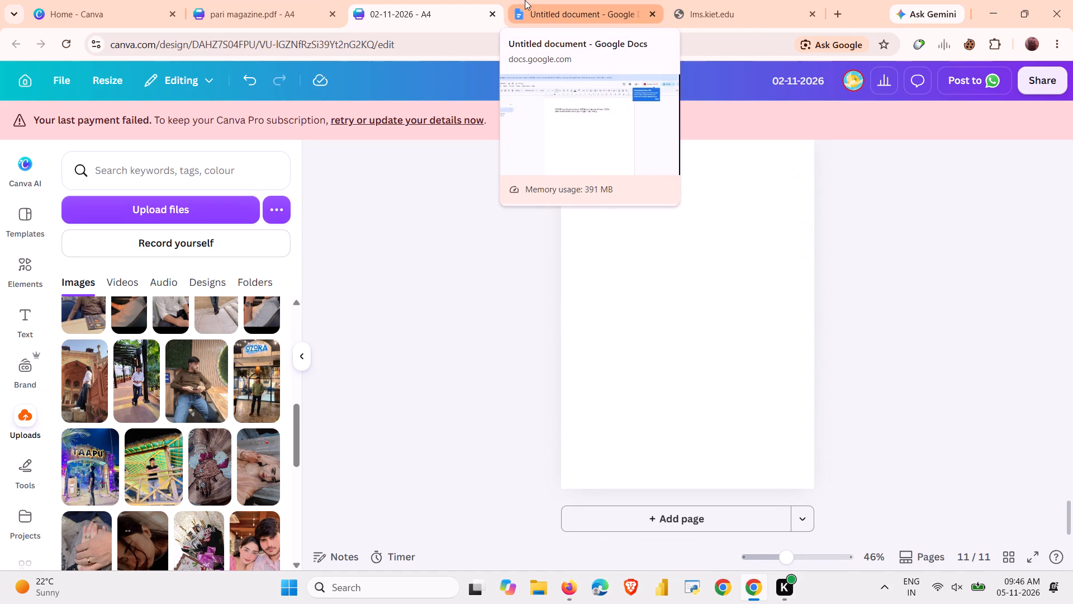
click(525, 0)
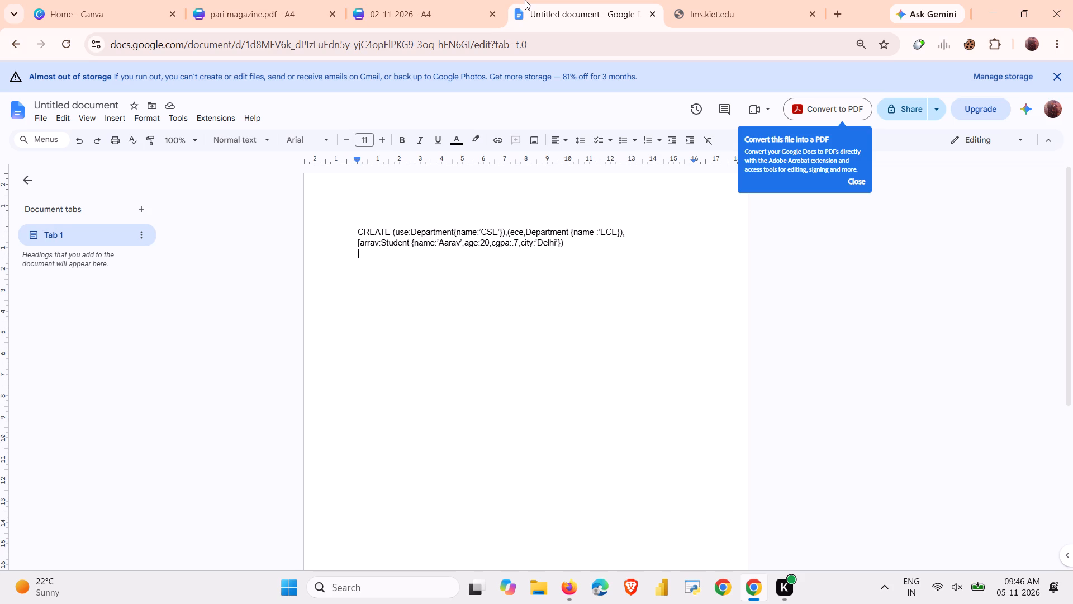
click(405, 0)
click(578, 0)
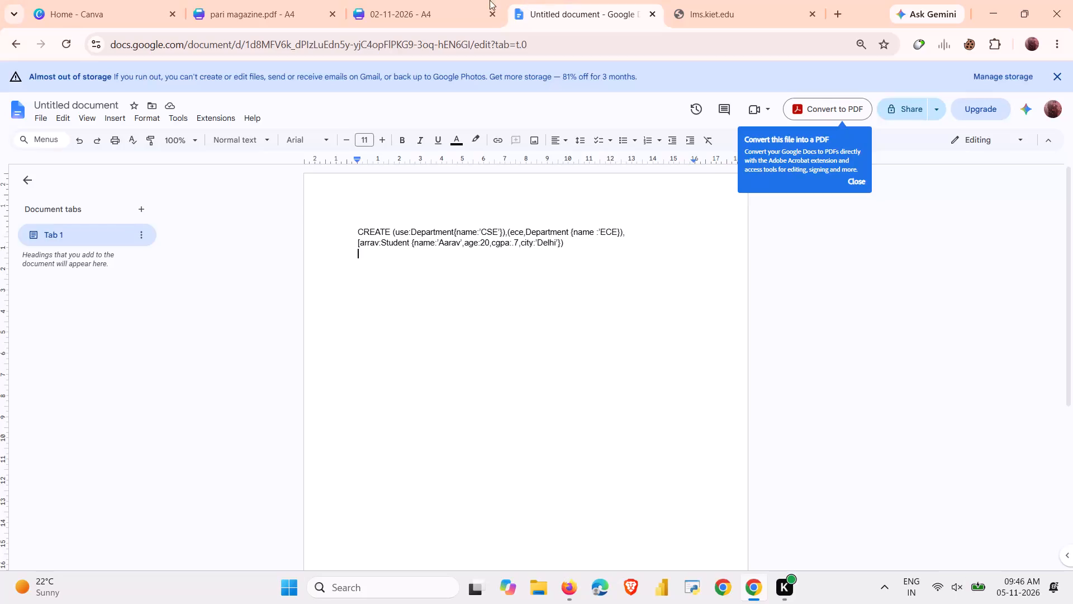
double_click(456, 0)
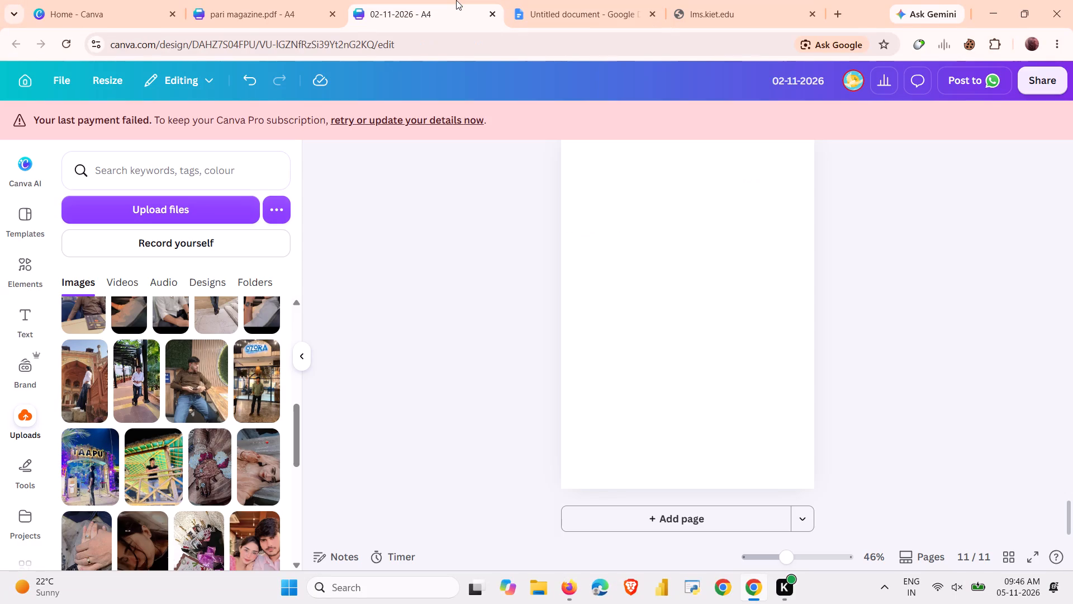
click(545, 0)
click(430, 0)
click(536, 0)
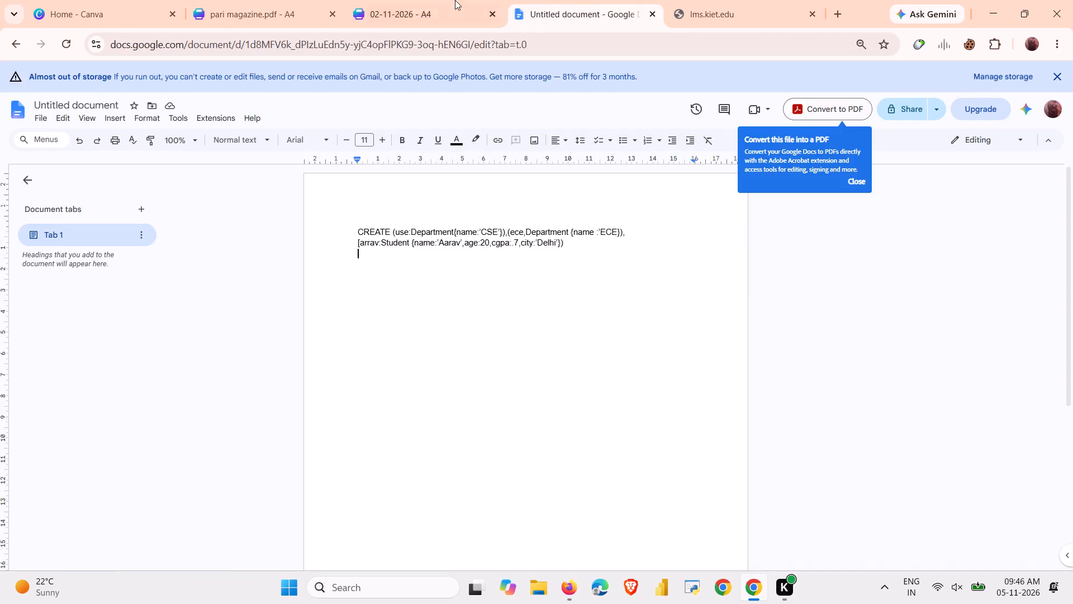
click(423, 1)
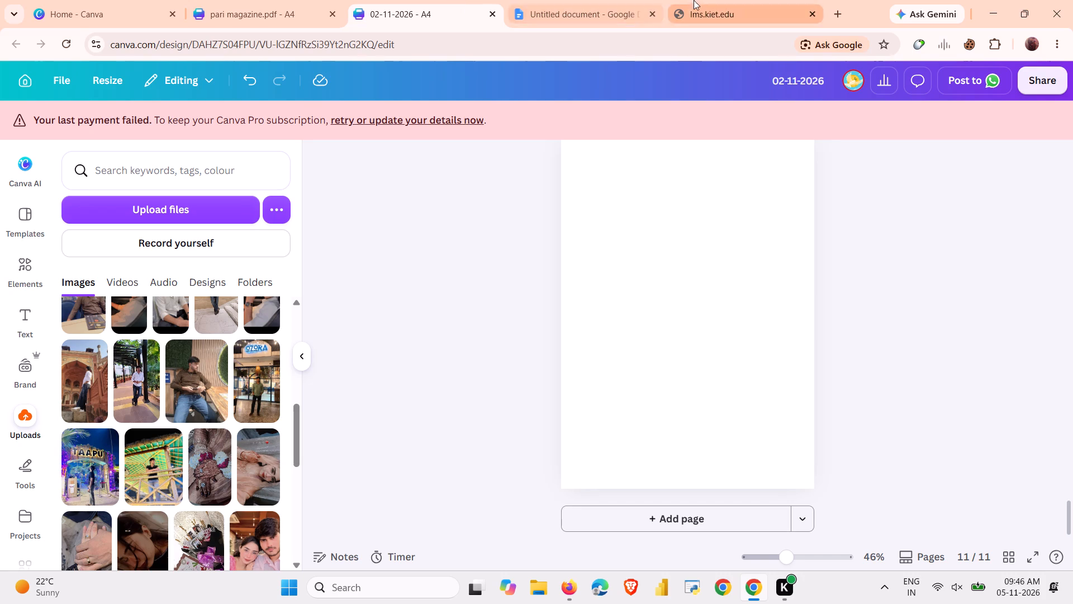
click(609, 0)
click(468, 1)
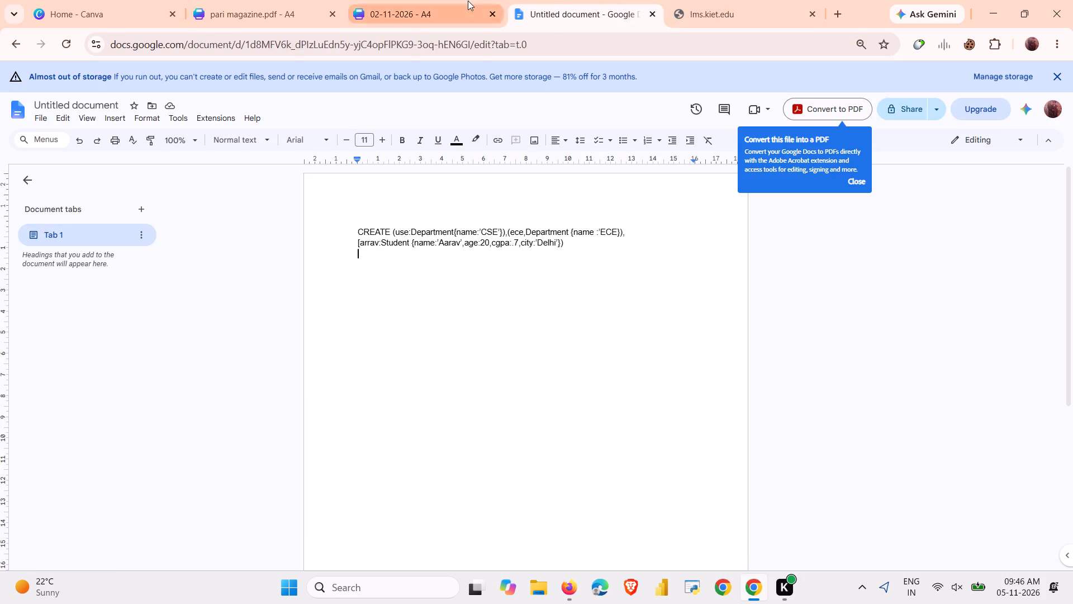
Review the layouts and photos on magazine pages 5 to 9 and the blank pages at the end.
scroll(597, 253, up, 2)
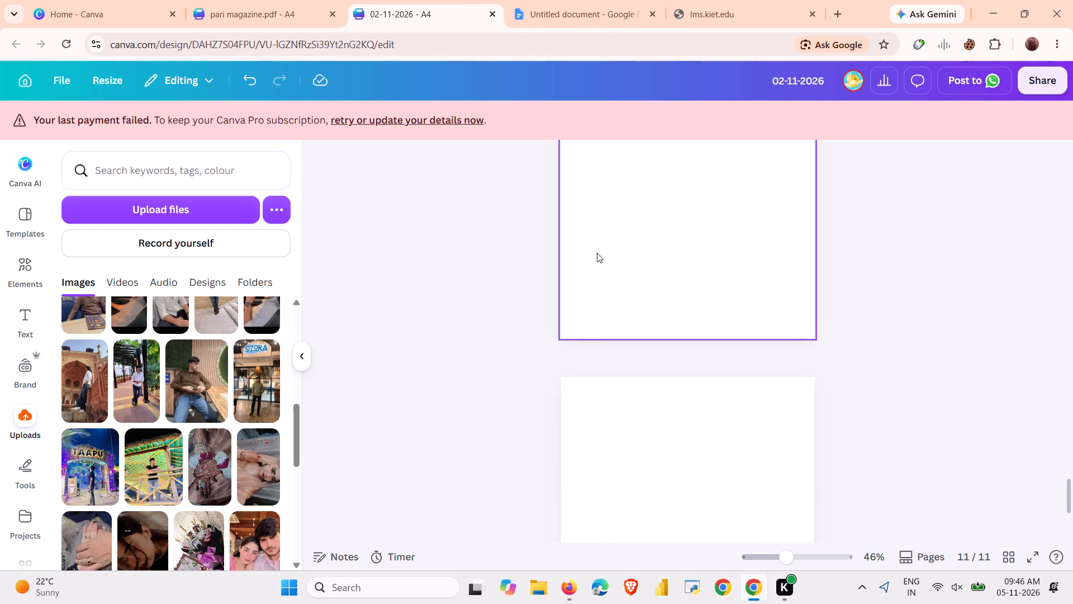
scroll(597, 253, up, 7)
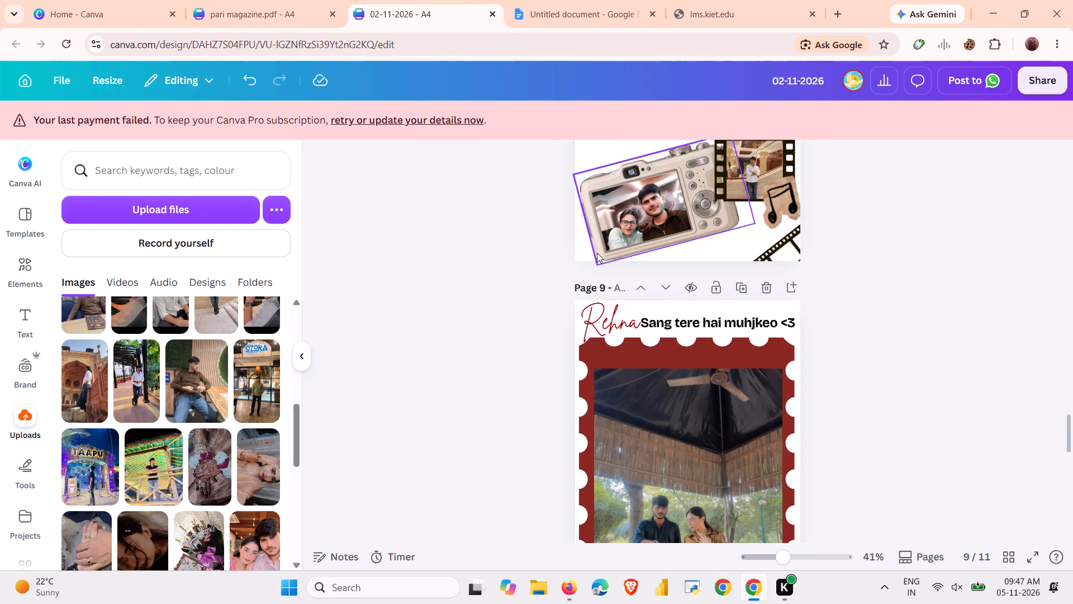
scroll(597, 253, up, 5)
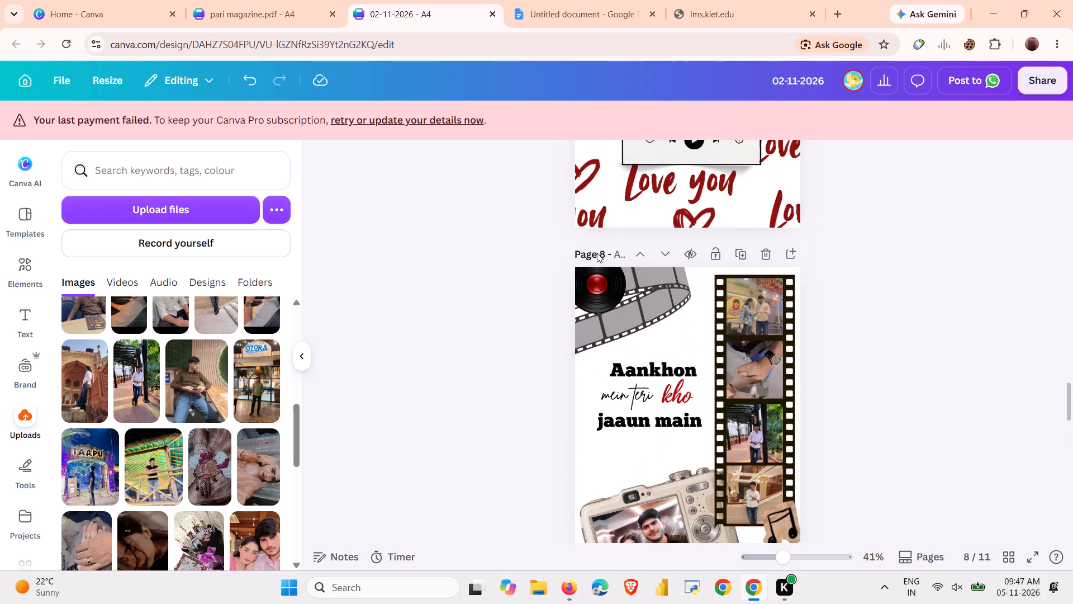
drag(657, 308, 657, 299)
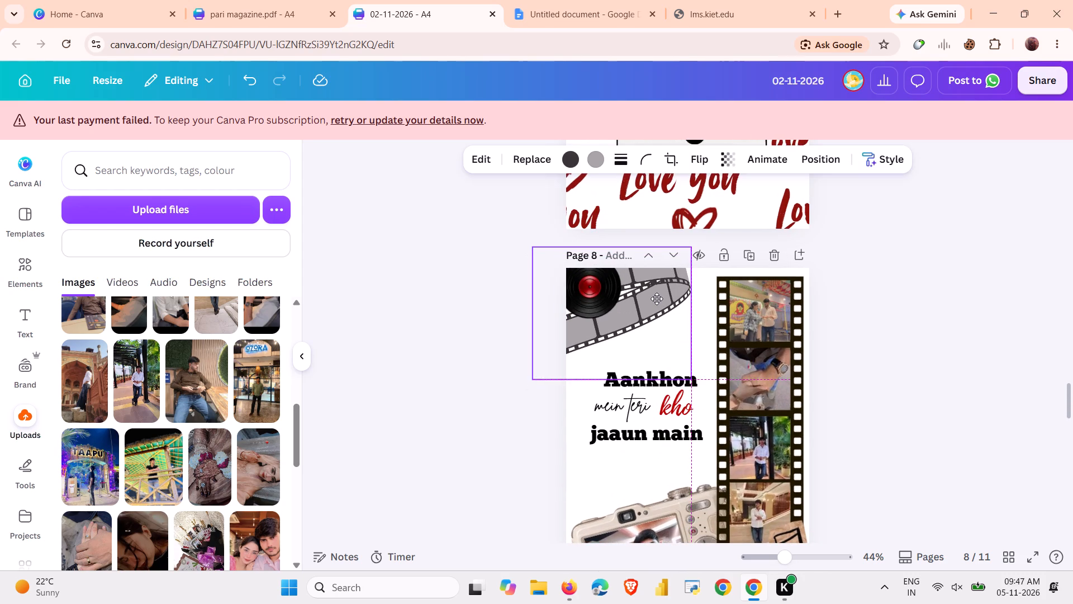
drag(657, 299, 656, 300)
click(858, 361)
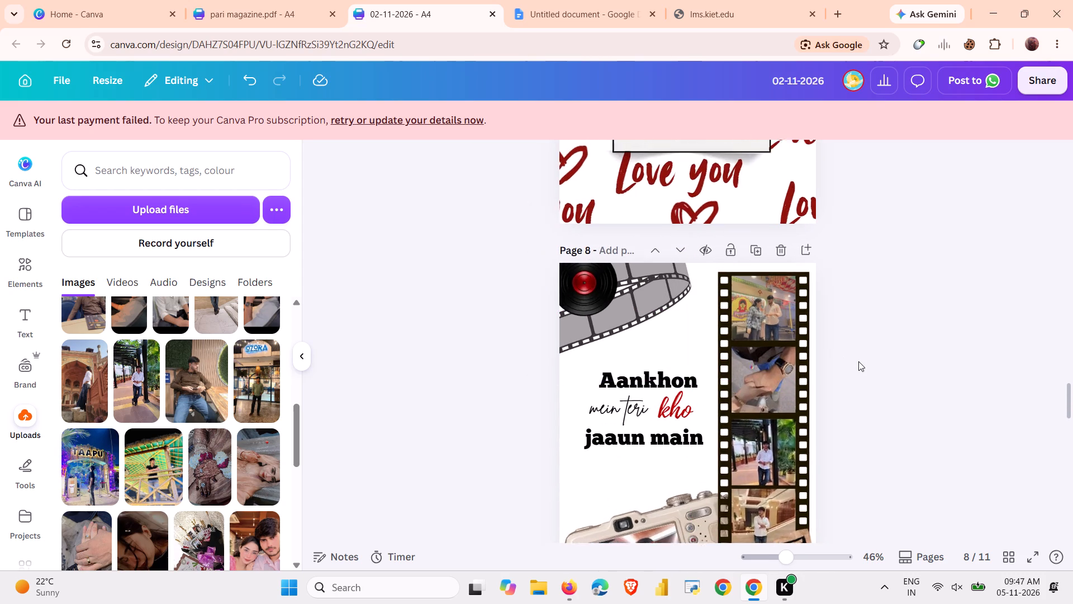
scroll(858, 361, down, 4)
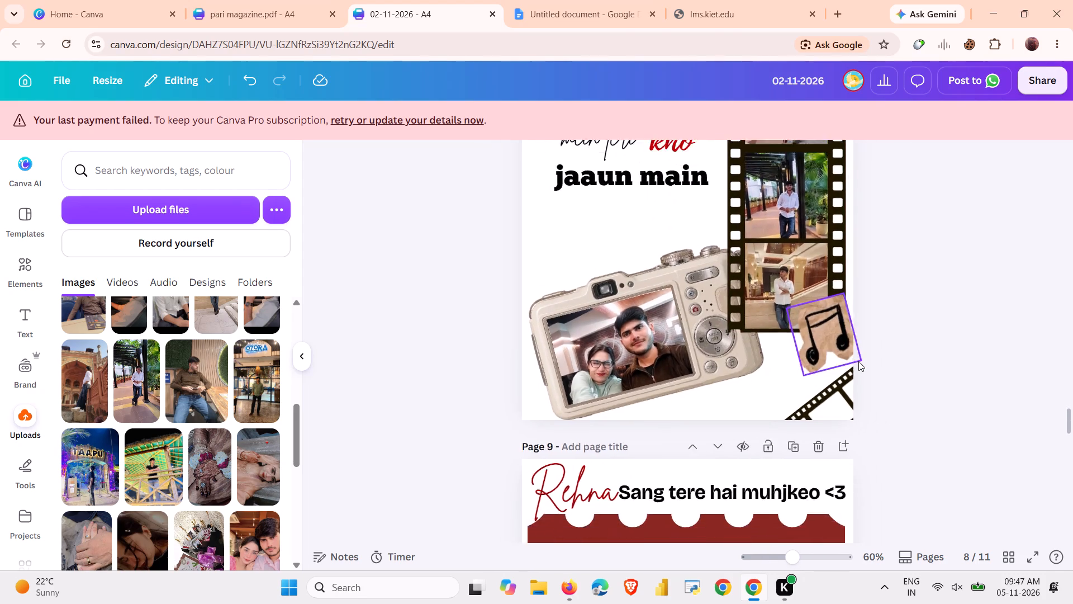
scroll(858, 361, up, 15)
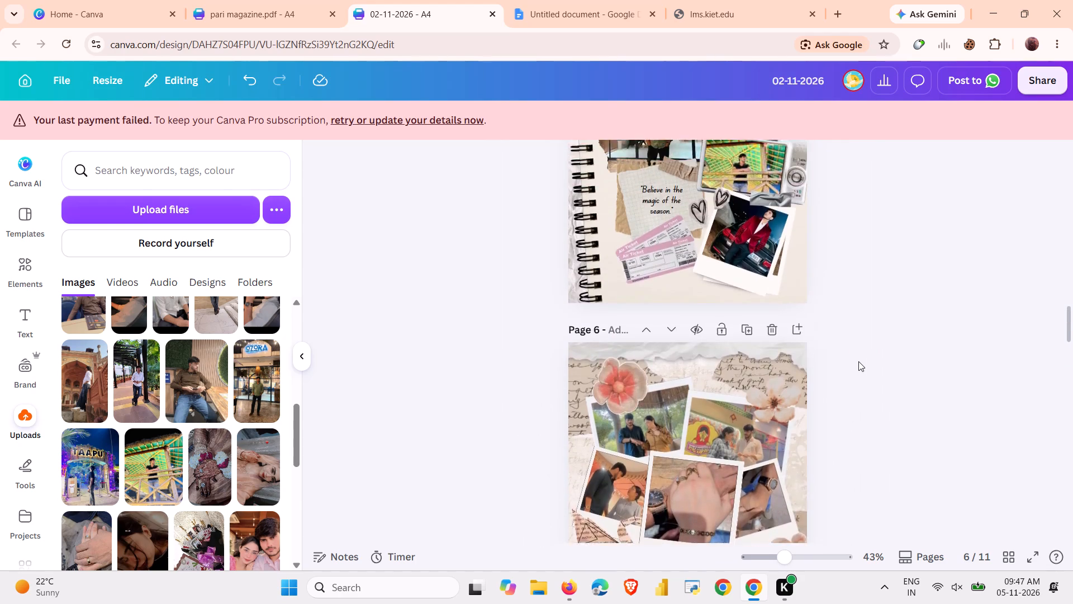
scroll(858, 361, up, 6)
scroll(858, 361, down, 8)
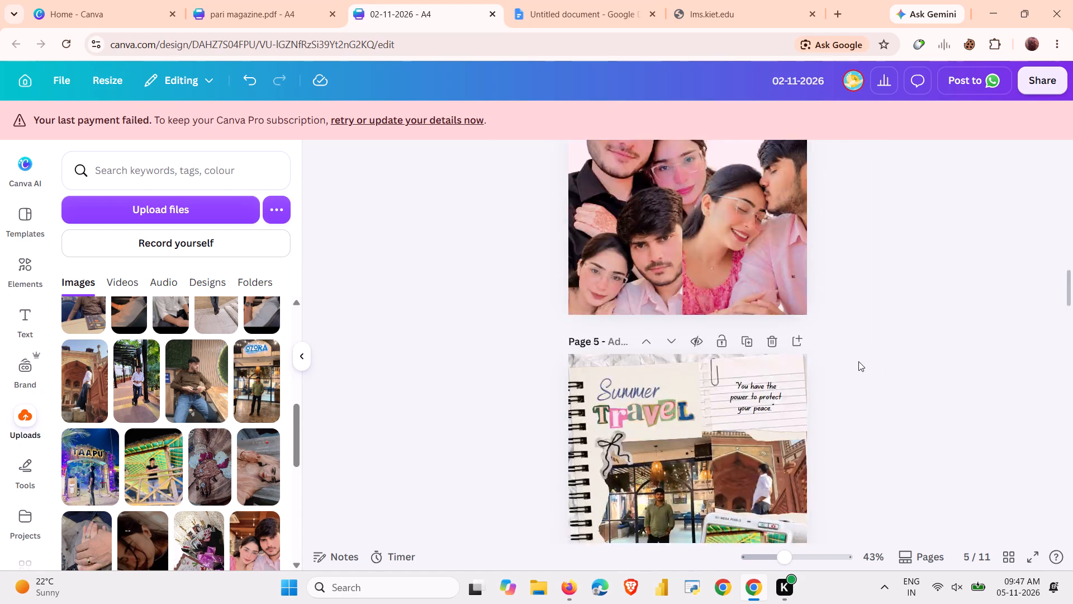
scroll(858, 361, down, 12)
Add the dark red "Best Friend 4 ever" scrapbook template with telephone and clapperboard as a new page after page 9.
scroll(743, 328, up, 2)
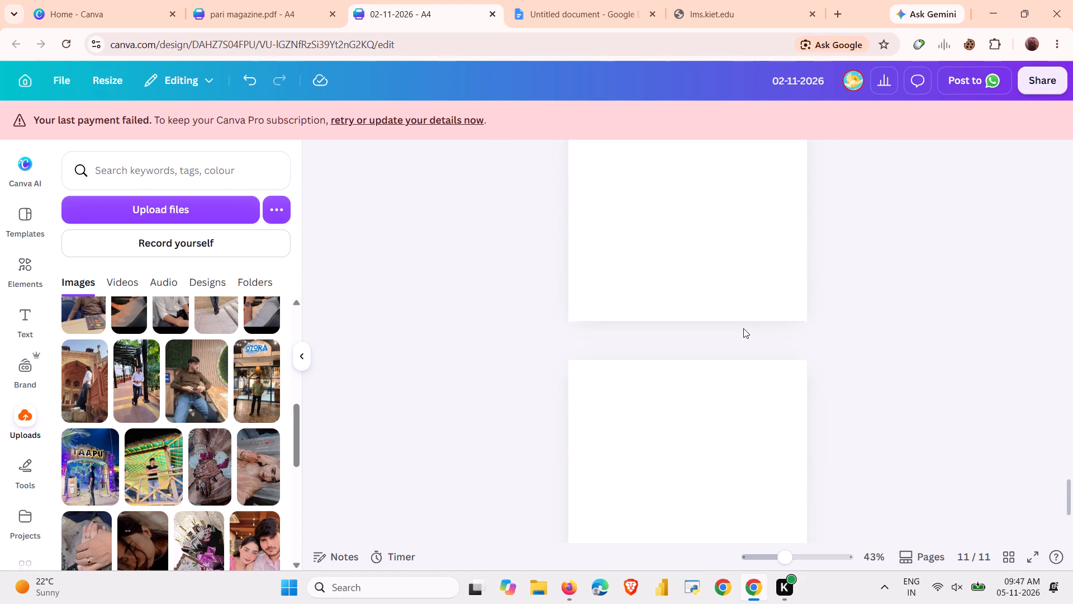
scroll(743, 328, up, 6)
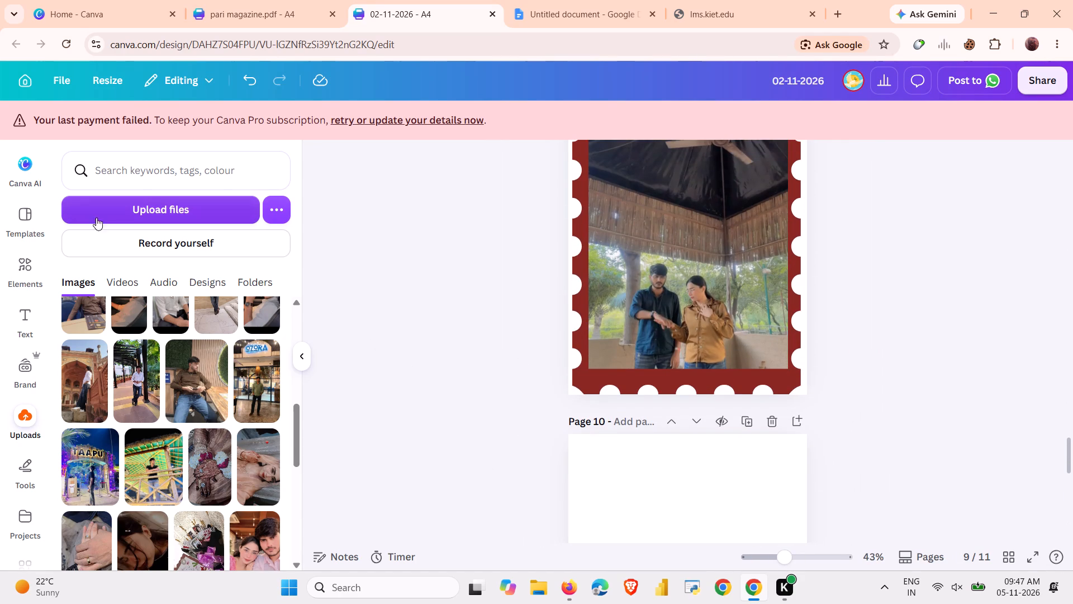
click(14, 214)
scroll(170, 386, down, 2)
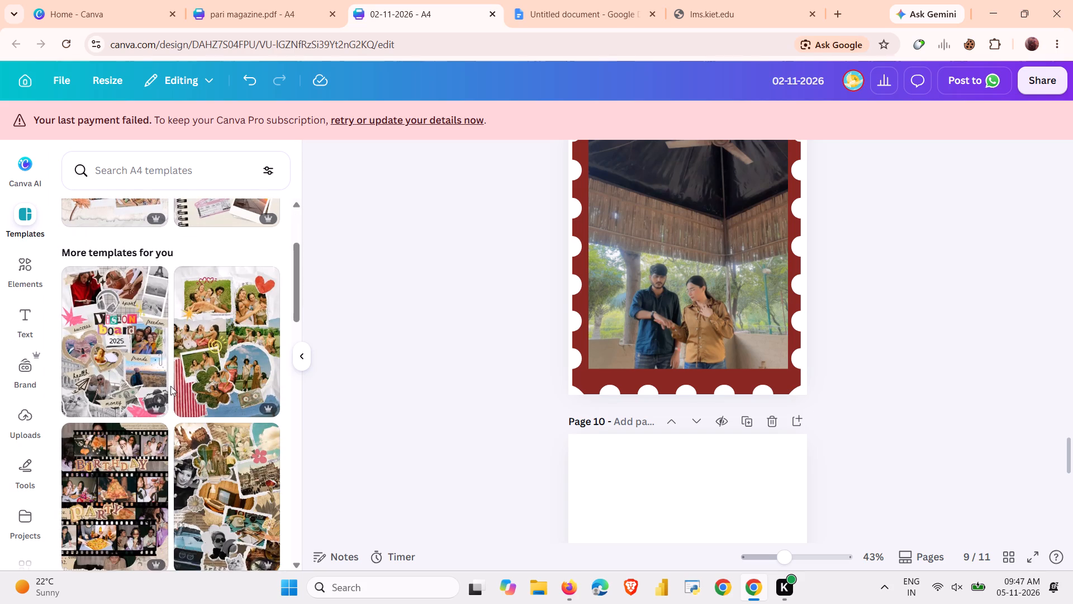
scroll(170, 386, down, 6)
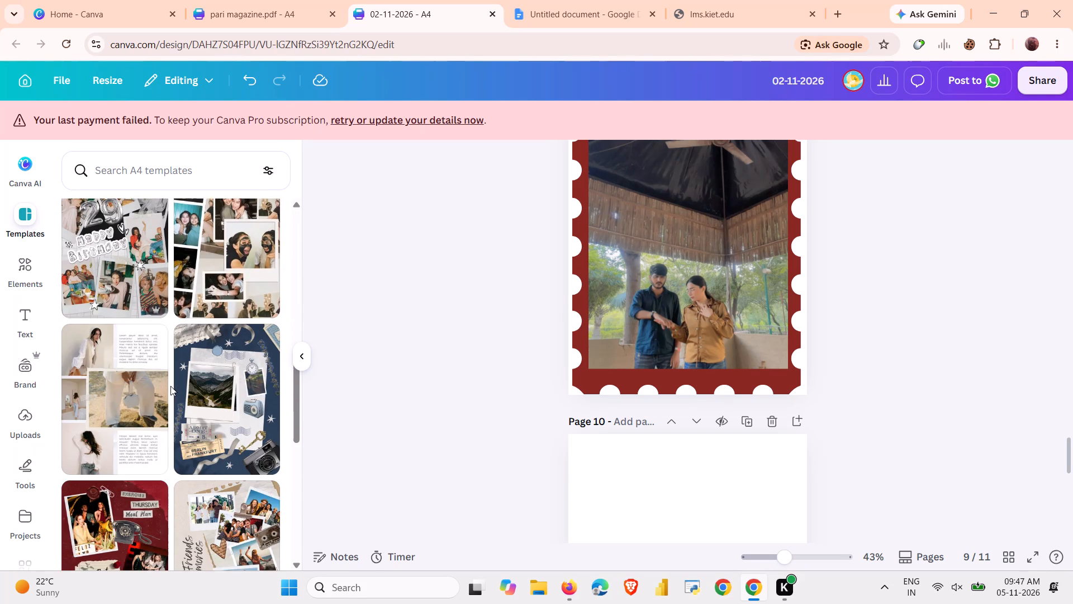
scroll(170, 386, down, 1)
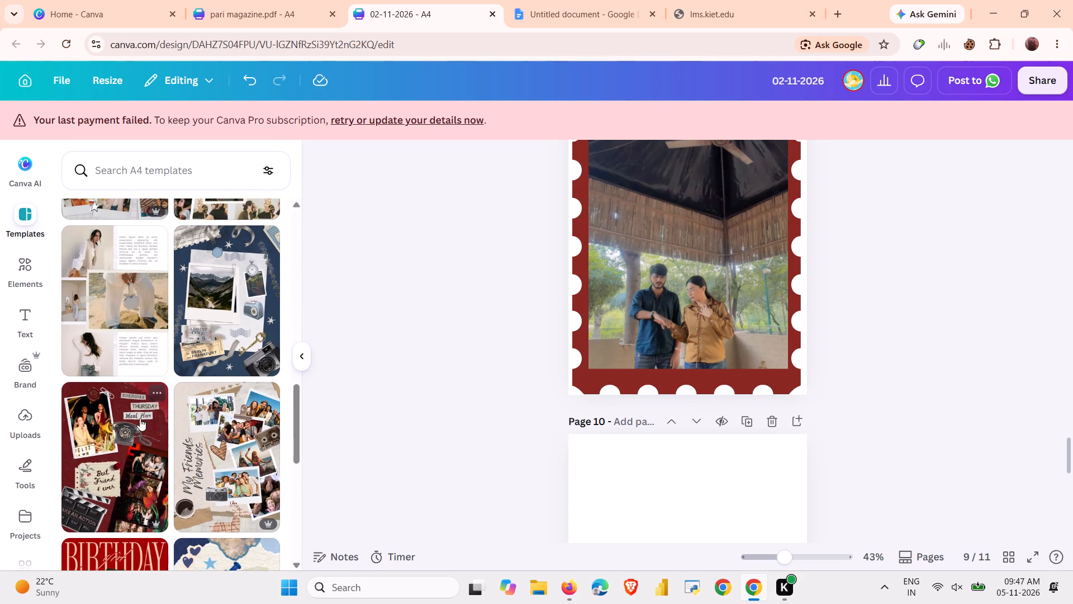
click(130, 432)
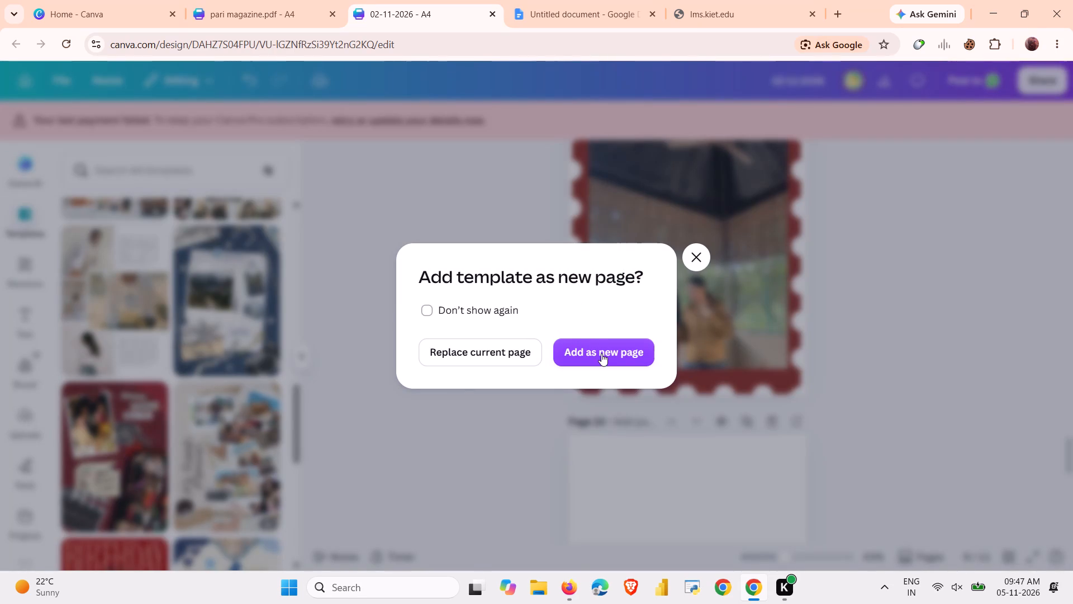
click(601, 355)
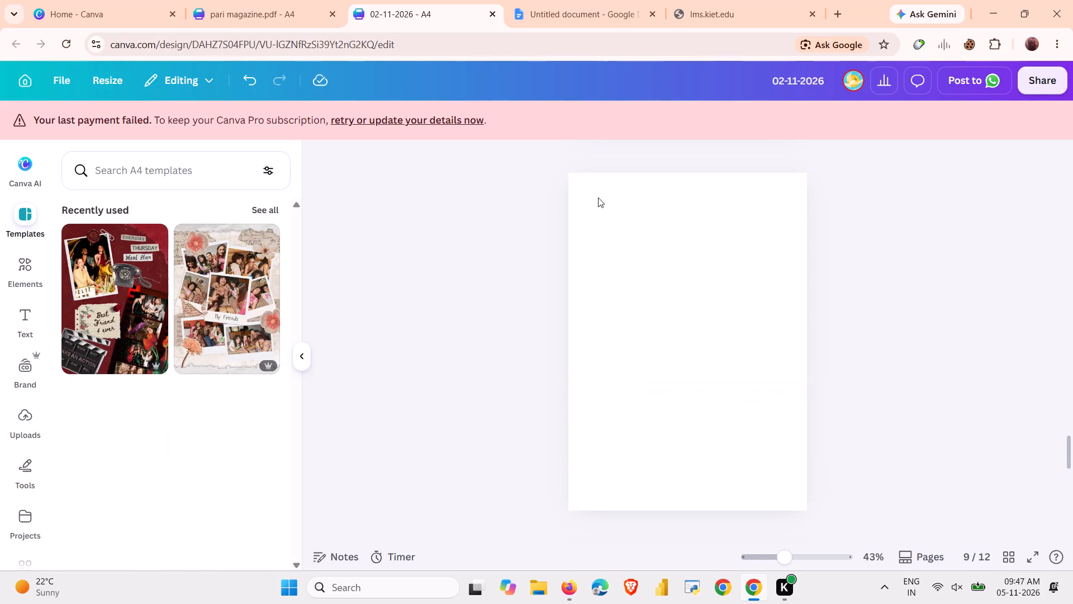
Fill the large tilted polaroid frame on page 10 with the uploaded selfie of the couple in pink outfits.
scroll(588, 314, up, 1)
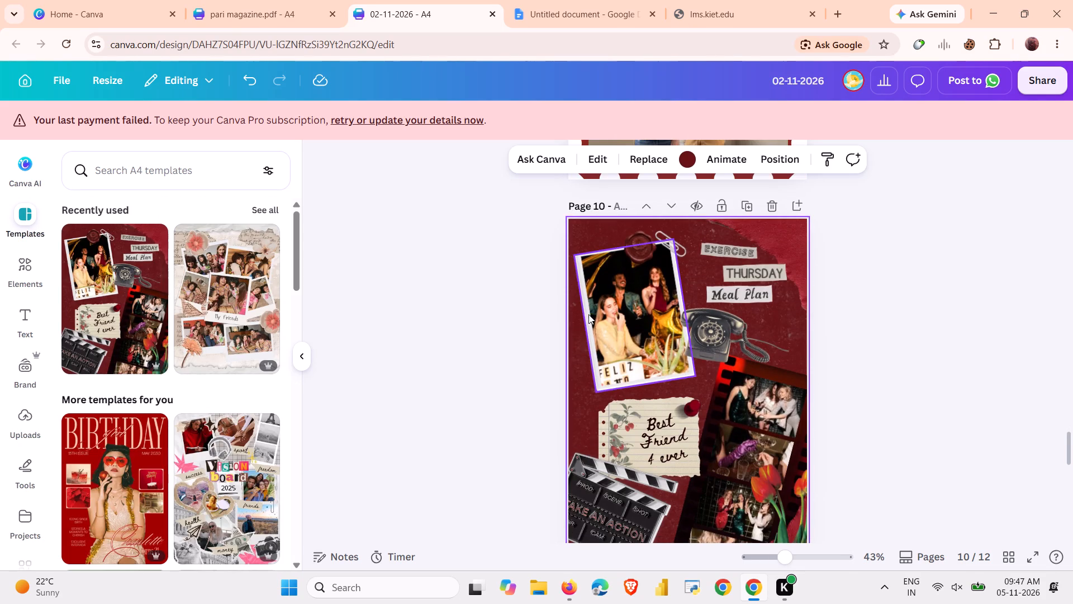
scroll(639, 399, down, 3)
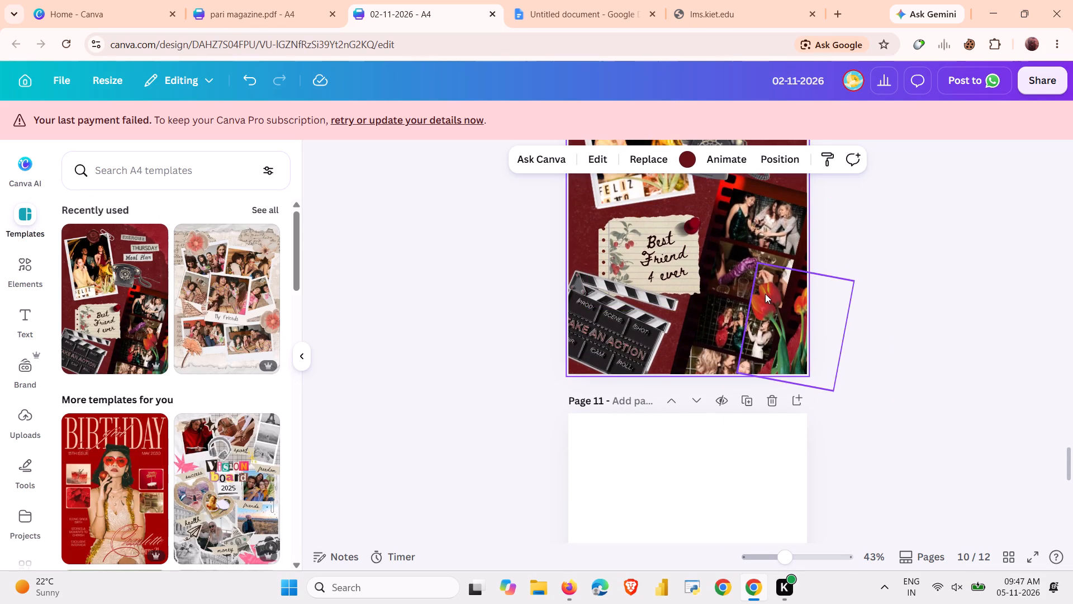
click(649, 516)
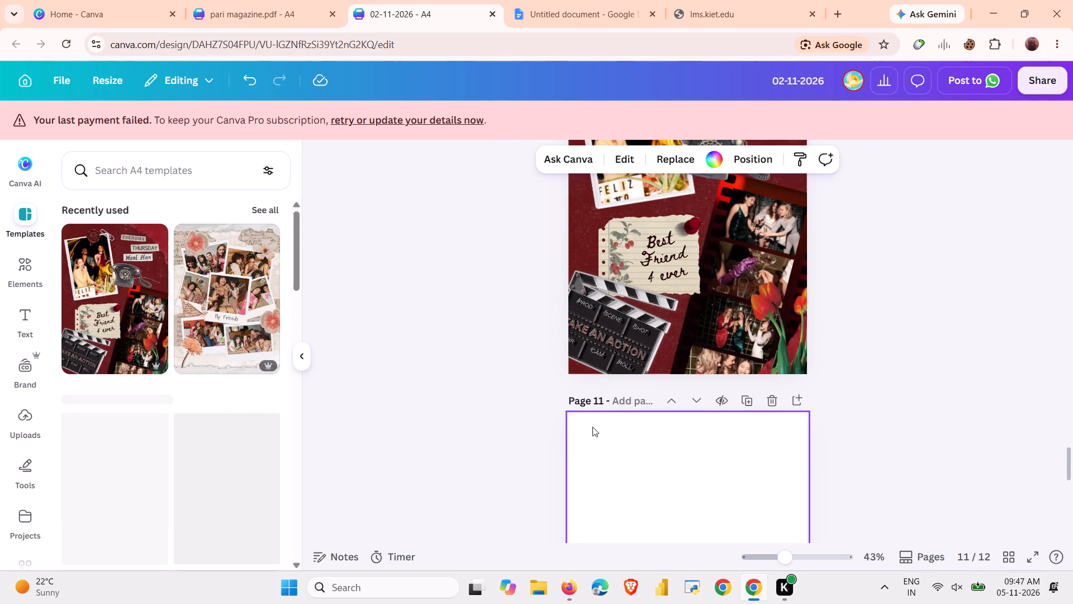
click(592, 427)
click(31, 419)
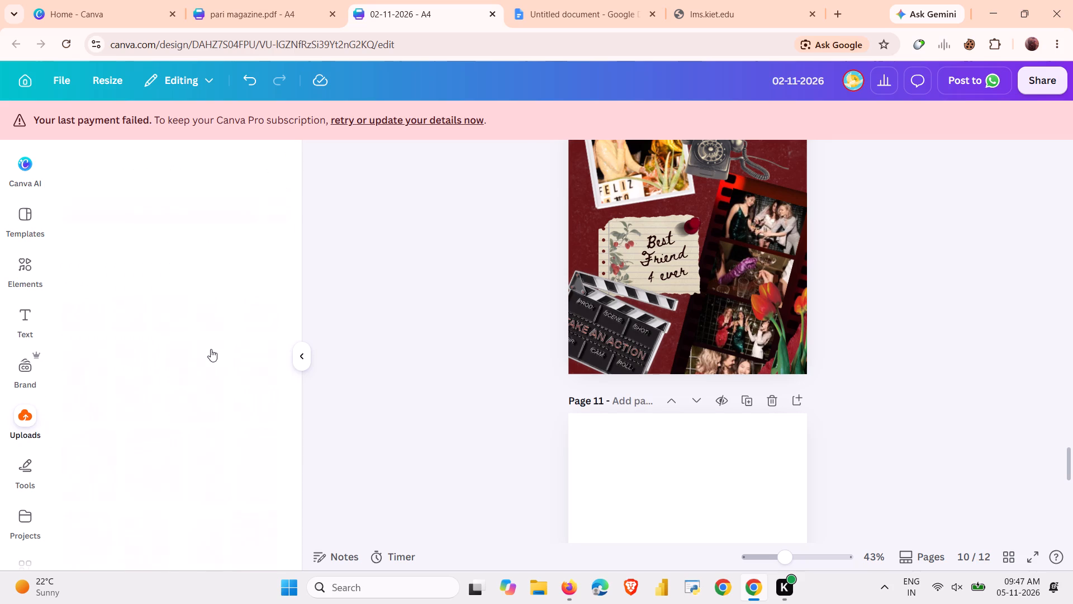
scroll(536, 324, up, 1)
scroll(173, 474, down, 1)
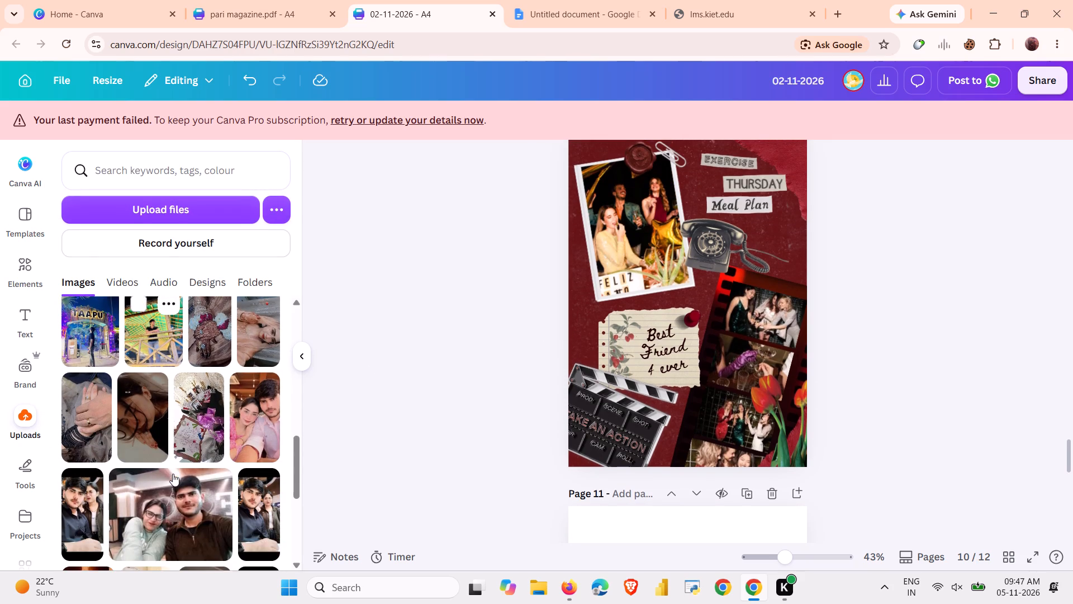
scroll(173, 474, down, 1)
click(261, 424)
drag(261, 424, 592, 337)
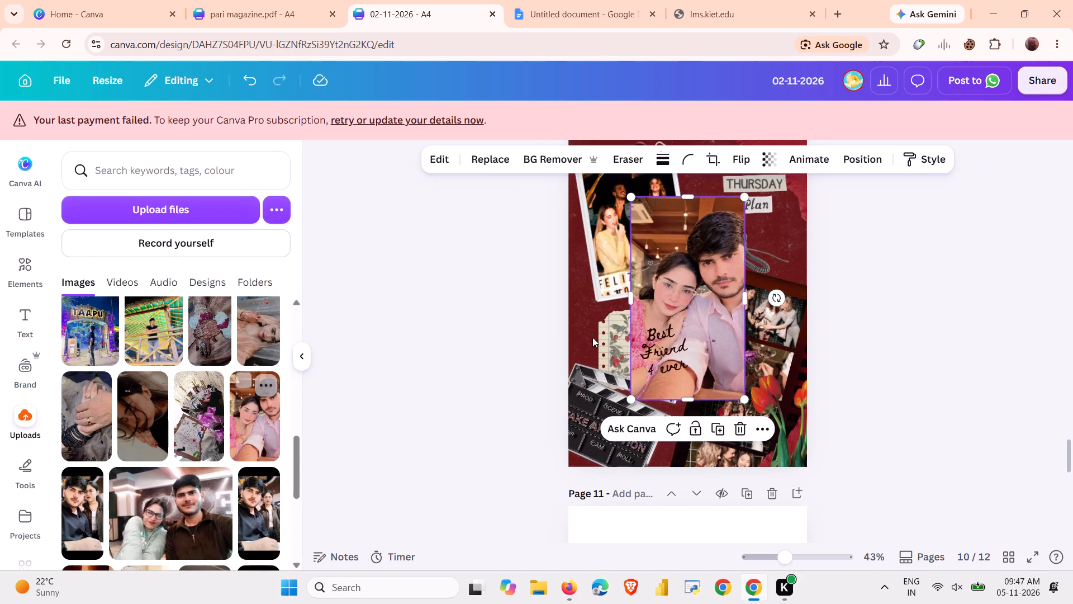
drag(592, 337, 659, 271)
drag(659, 271, 607, 204)
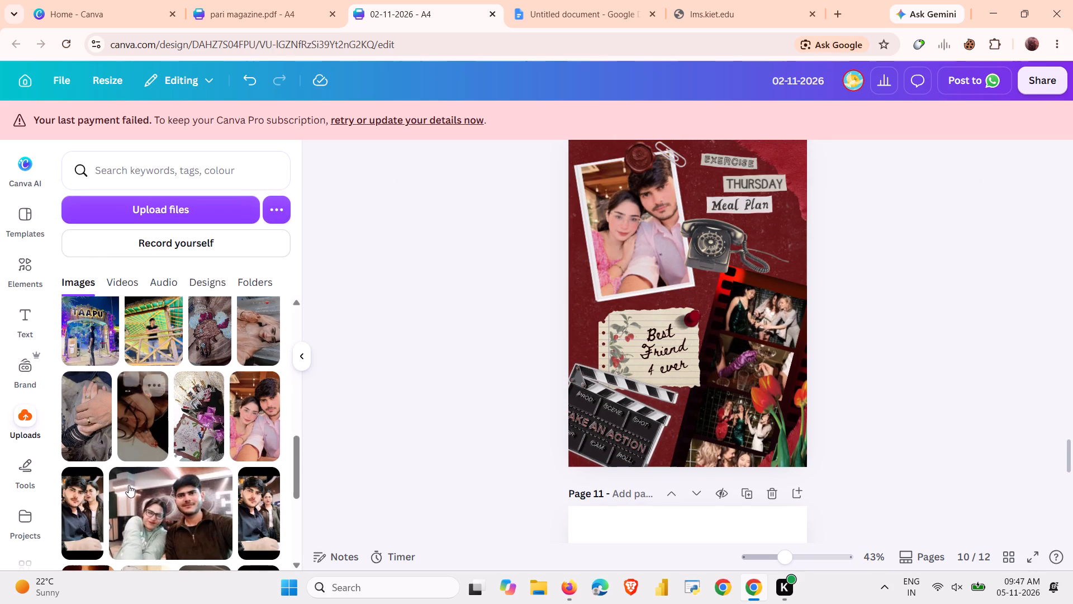
Fill the top film-strip frame on page 10 with the uploaded photo of the man in the black shirt and the woman behind him.
click(267, 511)
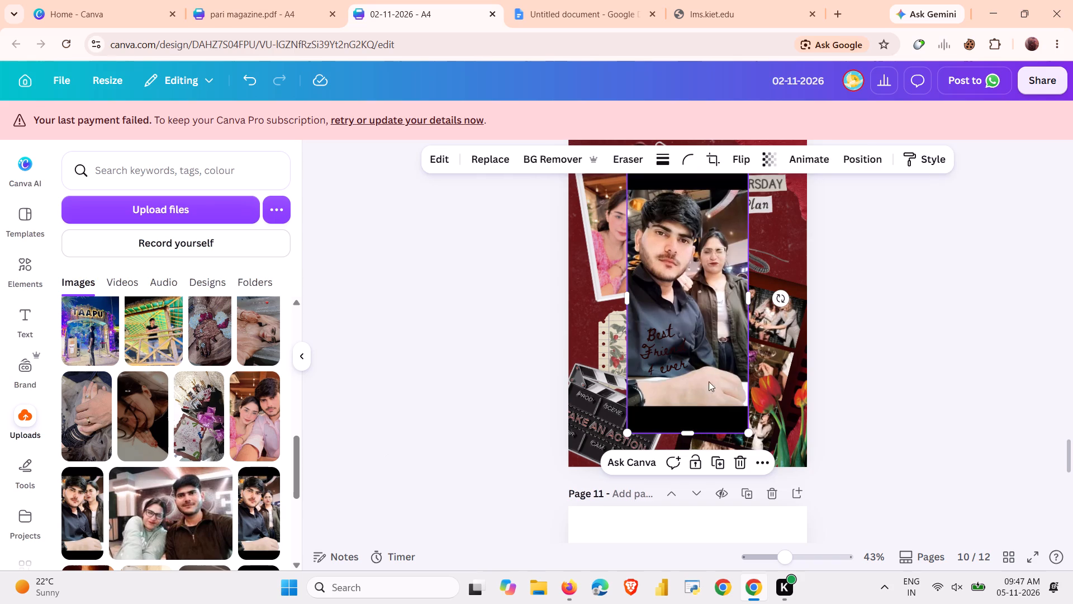
drag(700, 268, 781, 307)
Reposition the photo inside the top film-strip frame on page 10 so both faces fall within the crop.
double_click(781, 307)
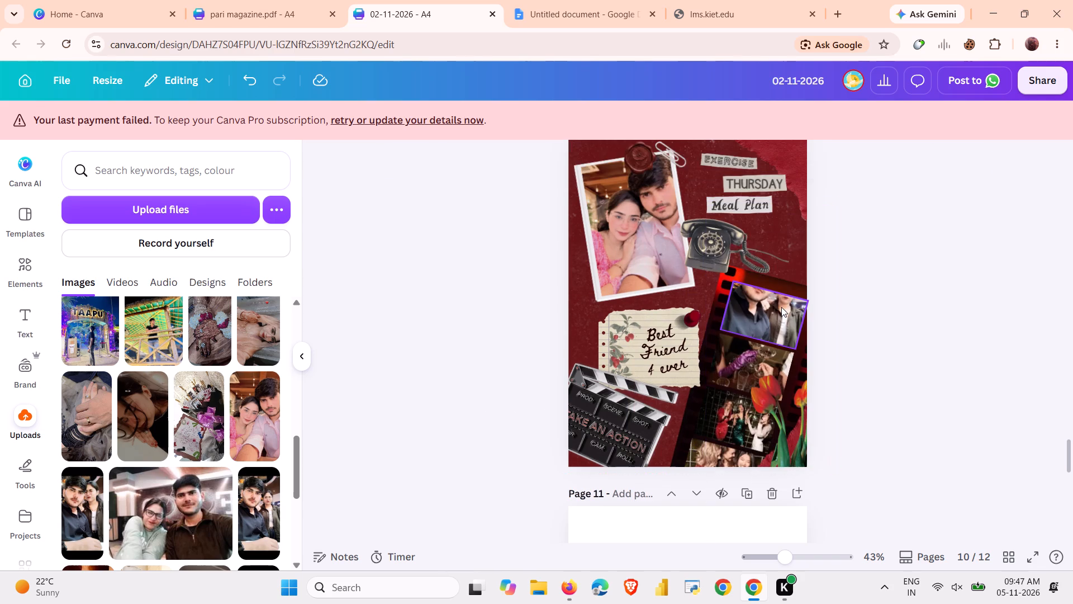
double_click(781, 307)
drag(781, 307, 777, 323)
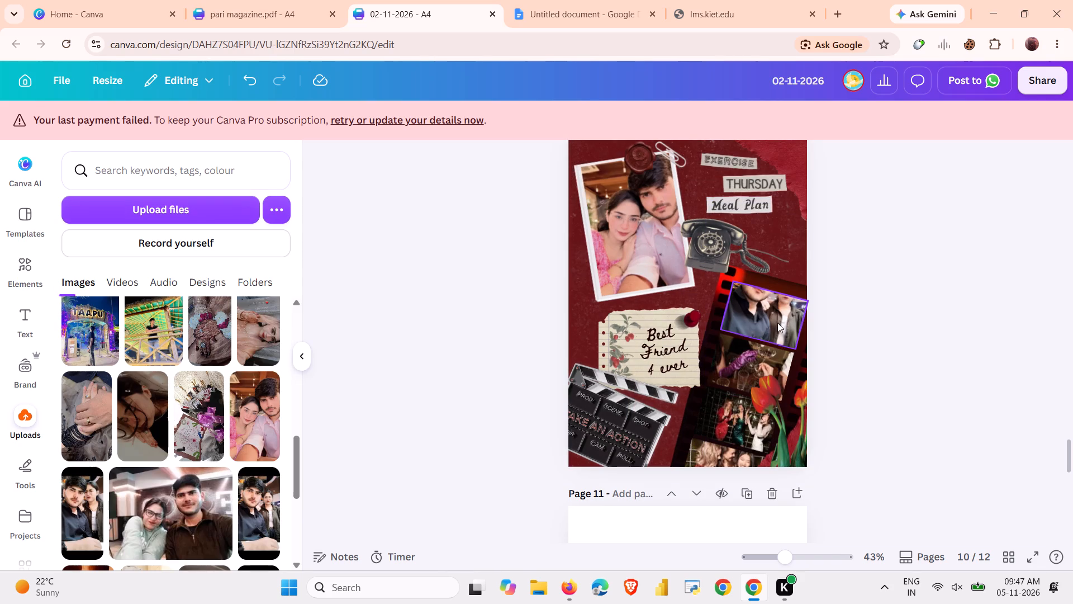
drag(777, 323, 777, 323)
click(777, 323)
drag(777, 323, 780, 317)
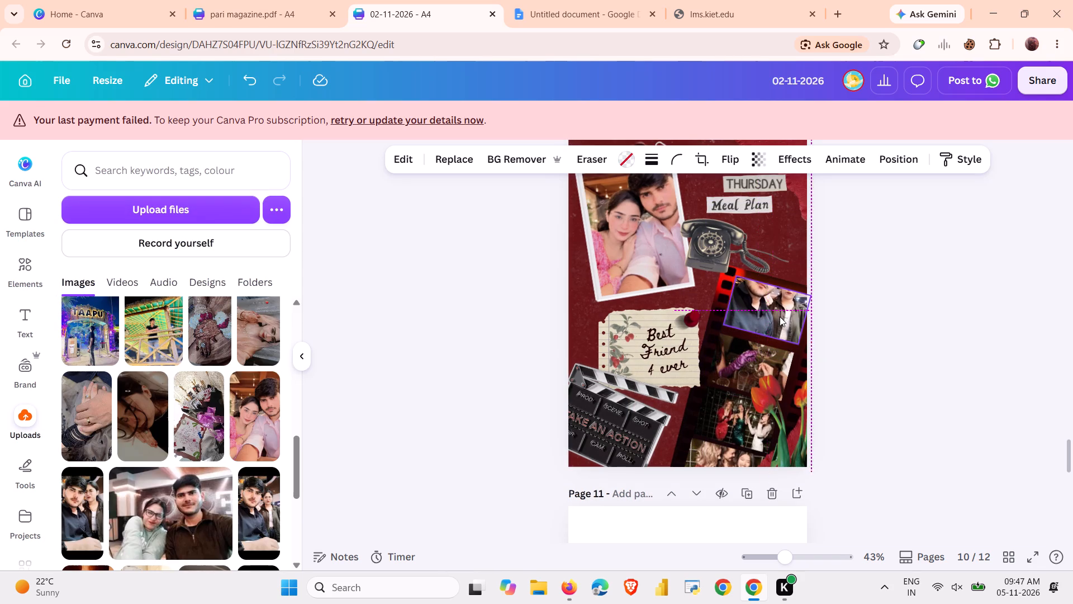
key(ctrl+z)
triple_click(780, 317)
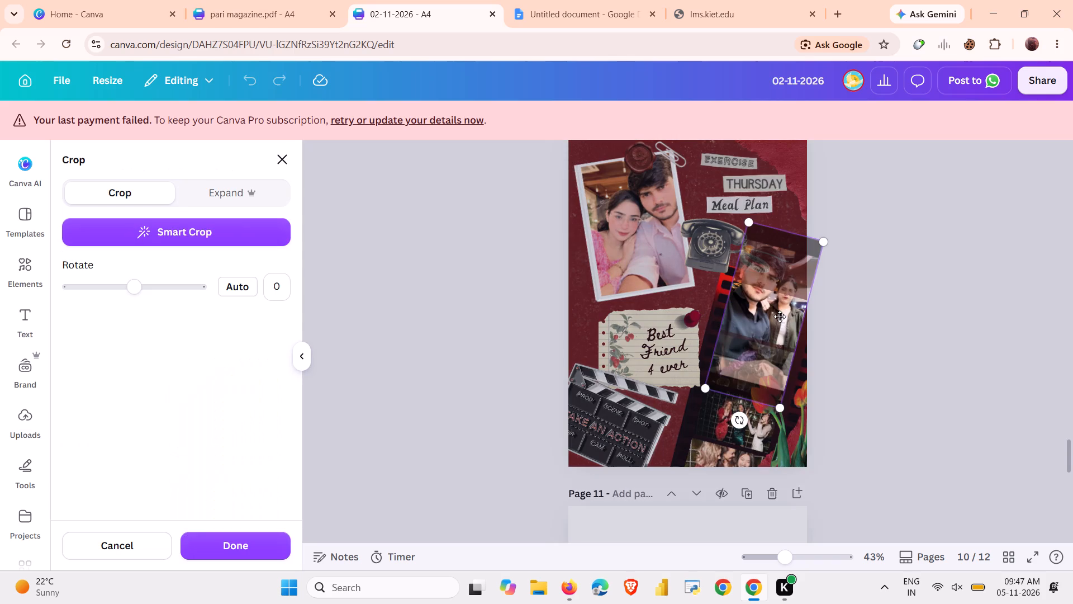
drag(780, 317, 778, 353)
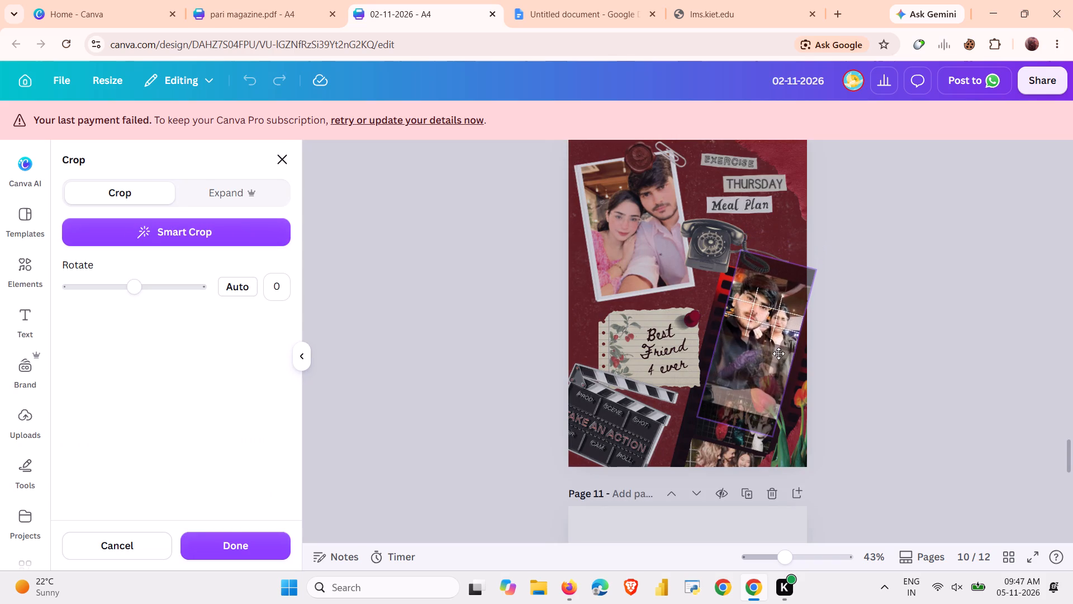
click(909, 361)
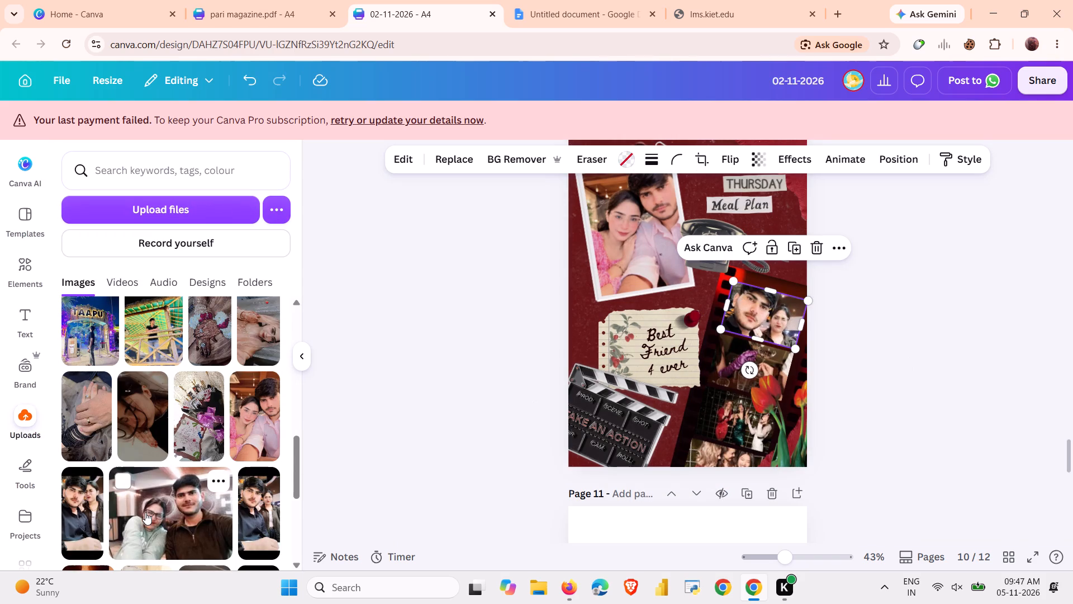
Add the uploaded sideways photo of the couple in white, rotate it about -75°, and place it in the second film-strip frame.
scroll(145, 512, down, 1)
scroll(202, 494, down, 1)
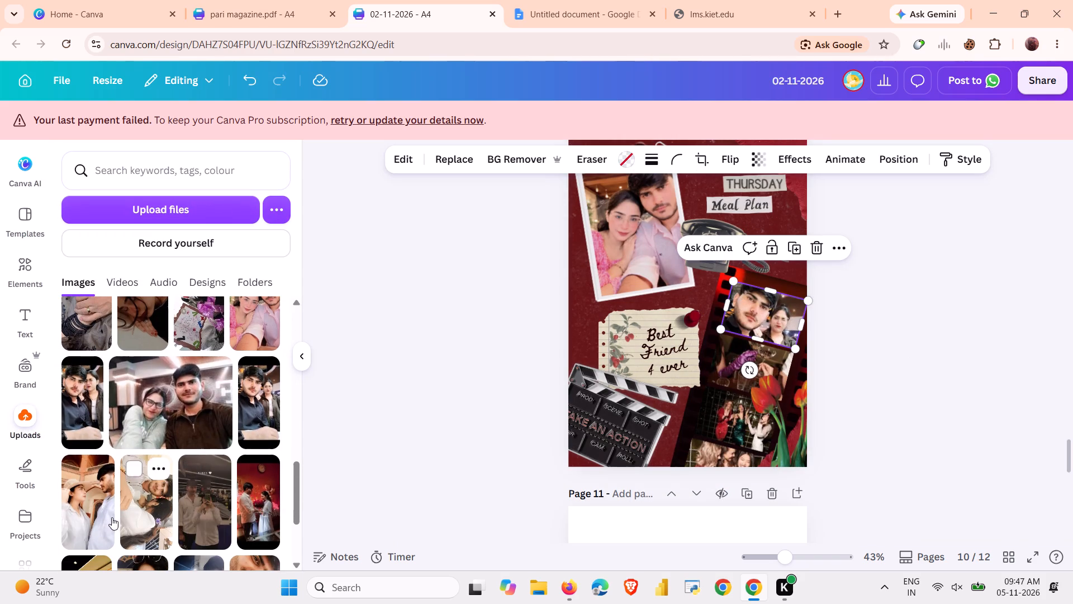
click(150, 522)
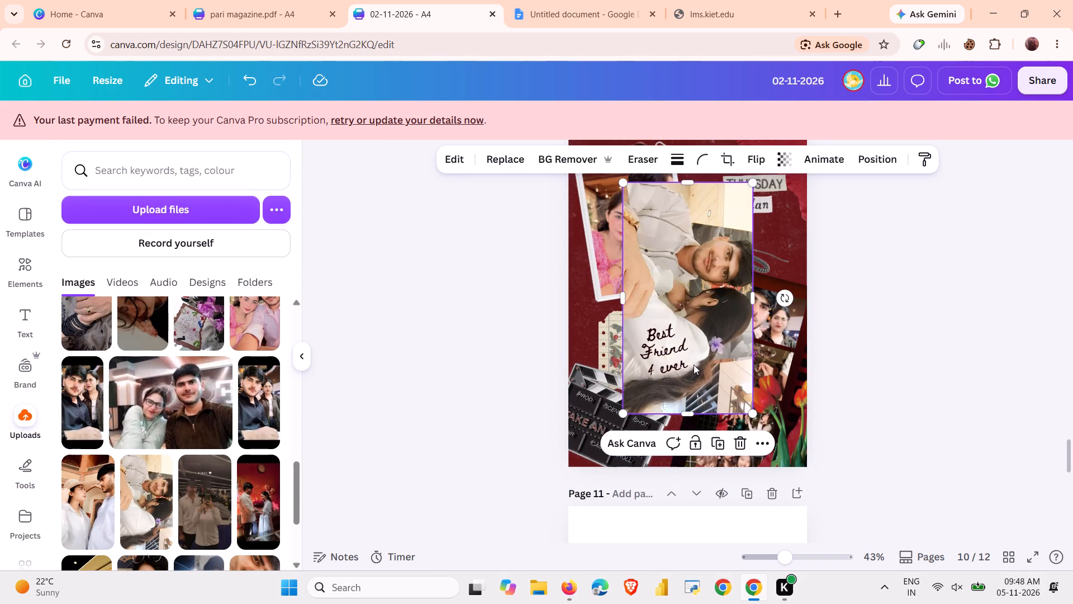
drag(790, 292, 798, 199)
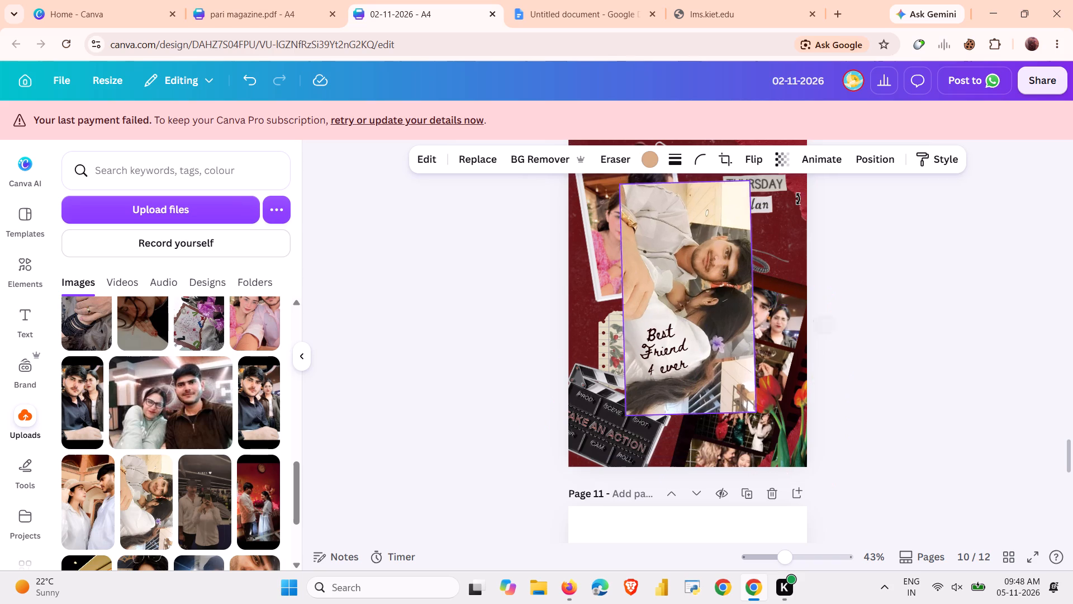
drag(798, 199, 704, 211)
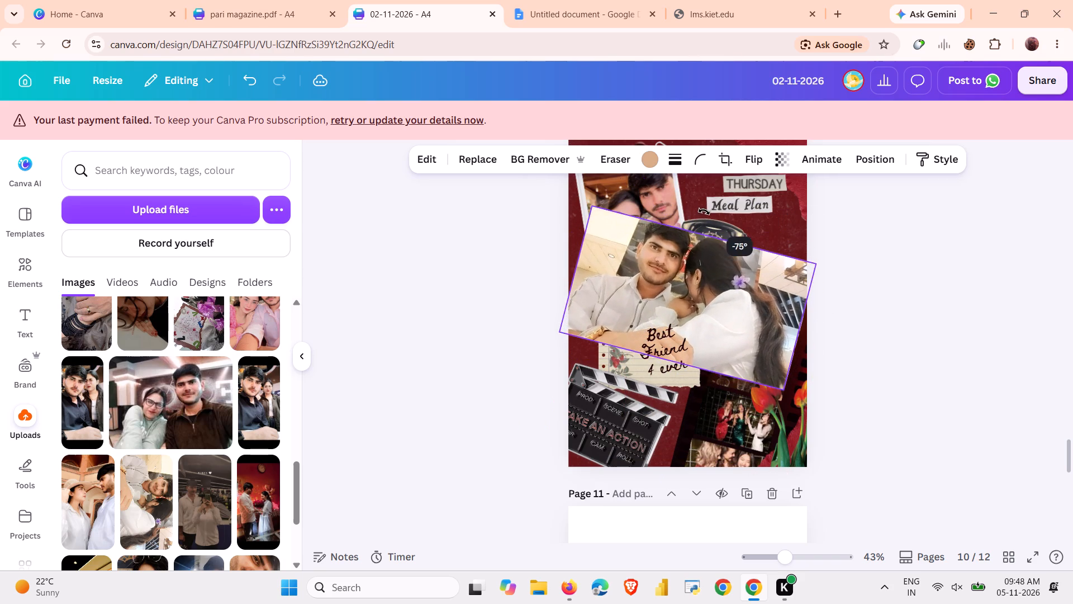
drag(704, 211, 702, 211)
drag(710, 280, 756, 370)
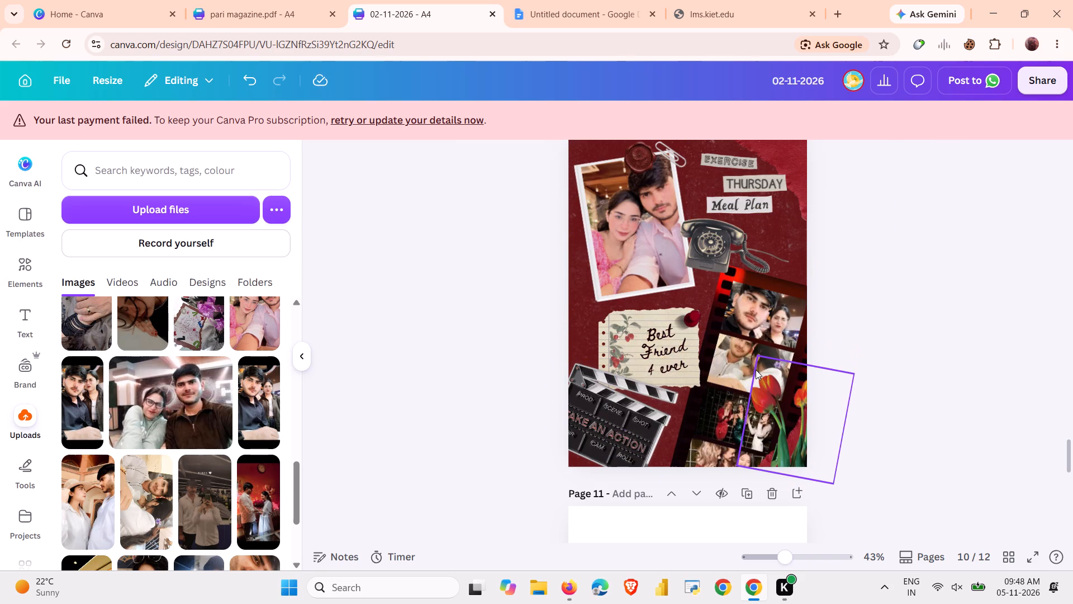
Reposition the photo of the couple in white inside the second film-strip frame by shifting its crop downward.
triple_click(737, 354)
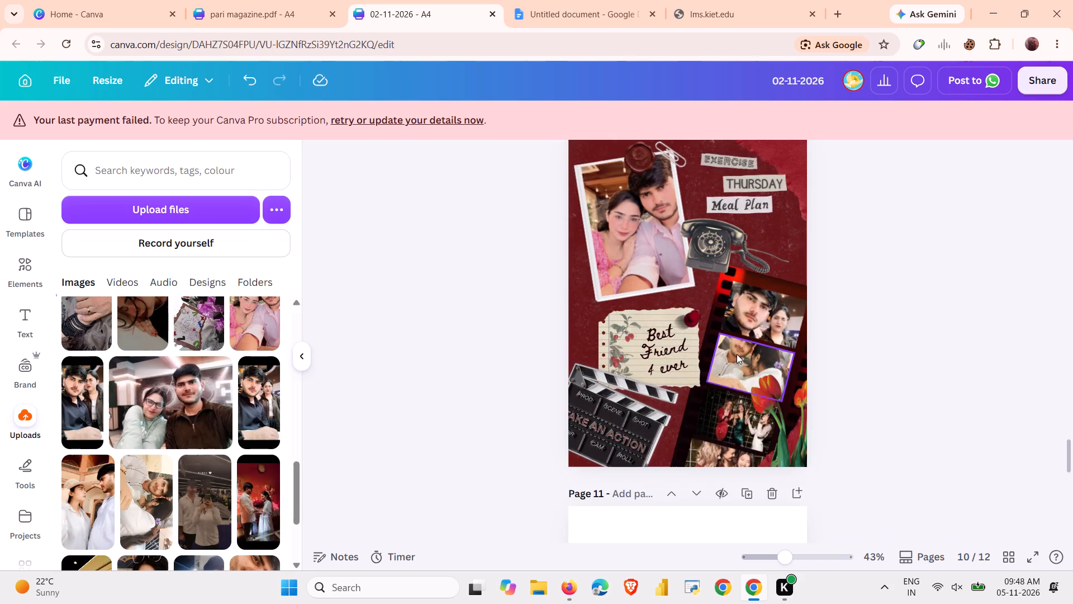
triple_click(737, 354)
click(737, 354)
double_click(737, 354)
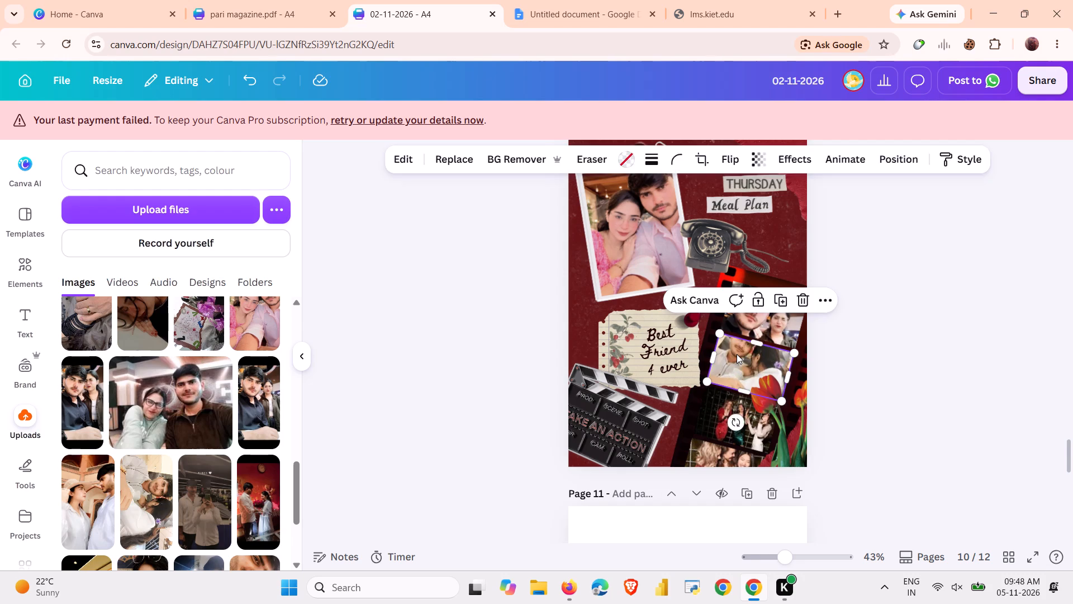
triple_click(737, 354)
click(737, 354)
right_click(737, 354)
triple_click(737, 354)
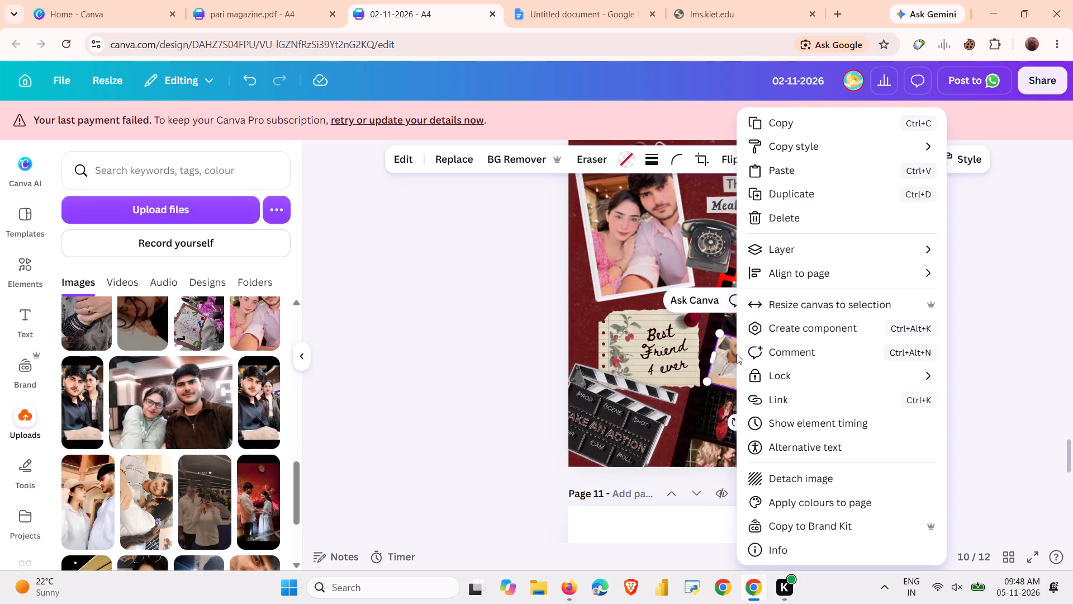
click(737, 354)
click(1021, 452)
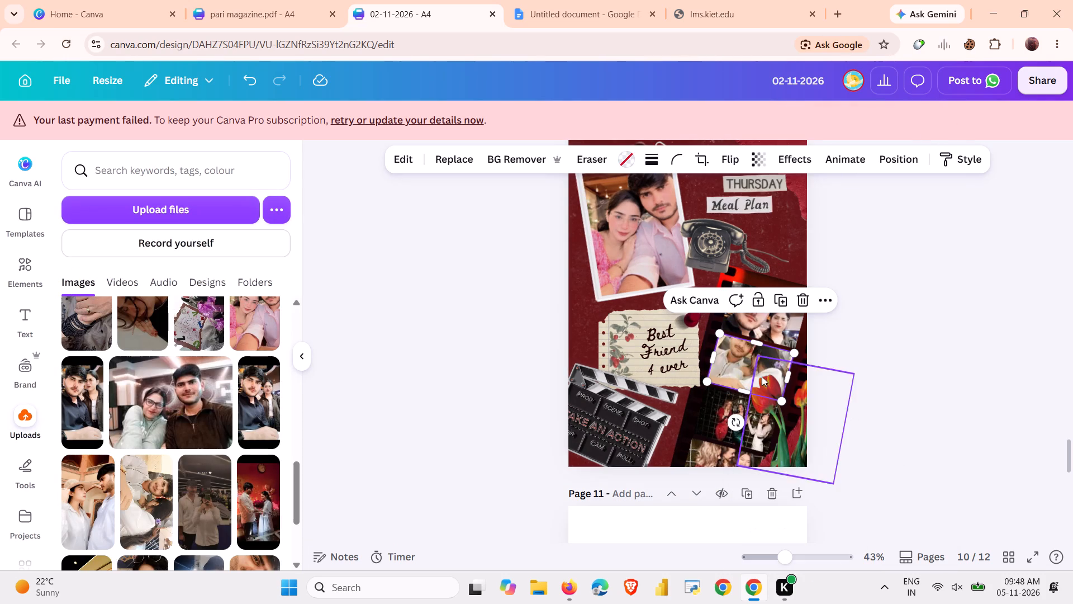
double_click(731, 359)
click(731, 359)
drag(731, 359, 731, 366)
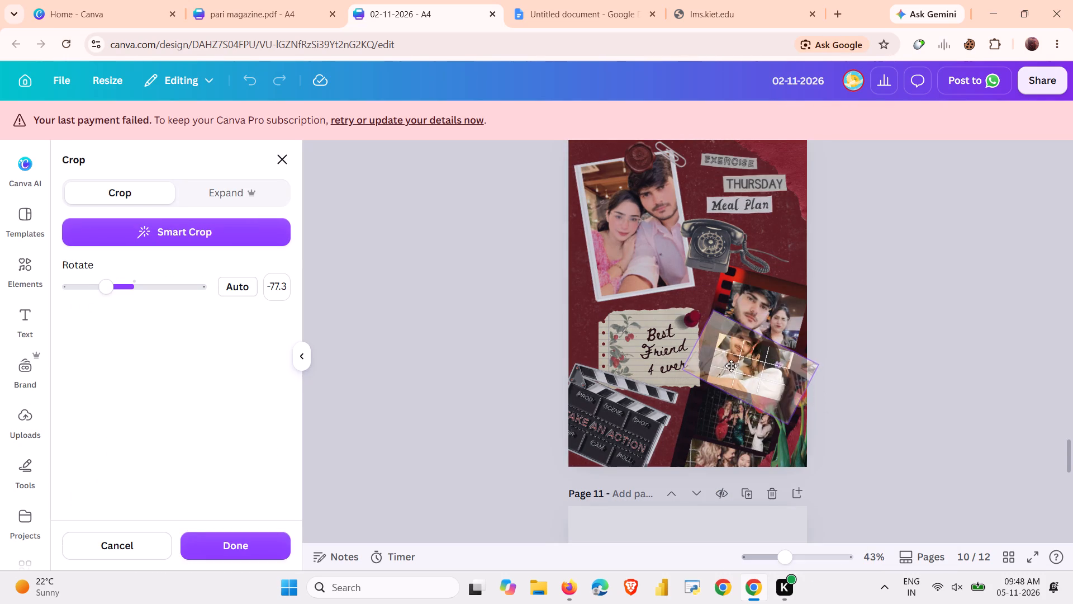
drag(731, 366, 725, 385)
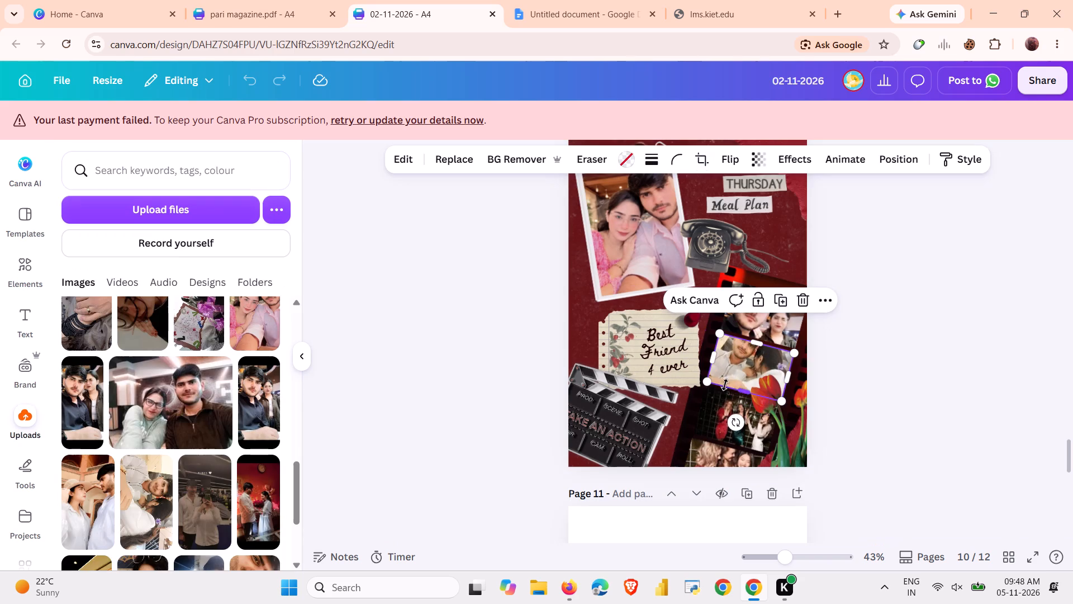
click(886, 347)
Fill the third film-strip frame with the uploaded peach-bordered photo of the couple in black shirt and pink floral dress.
scroll(770, 386, down, 1)
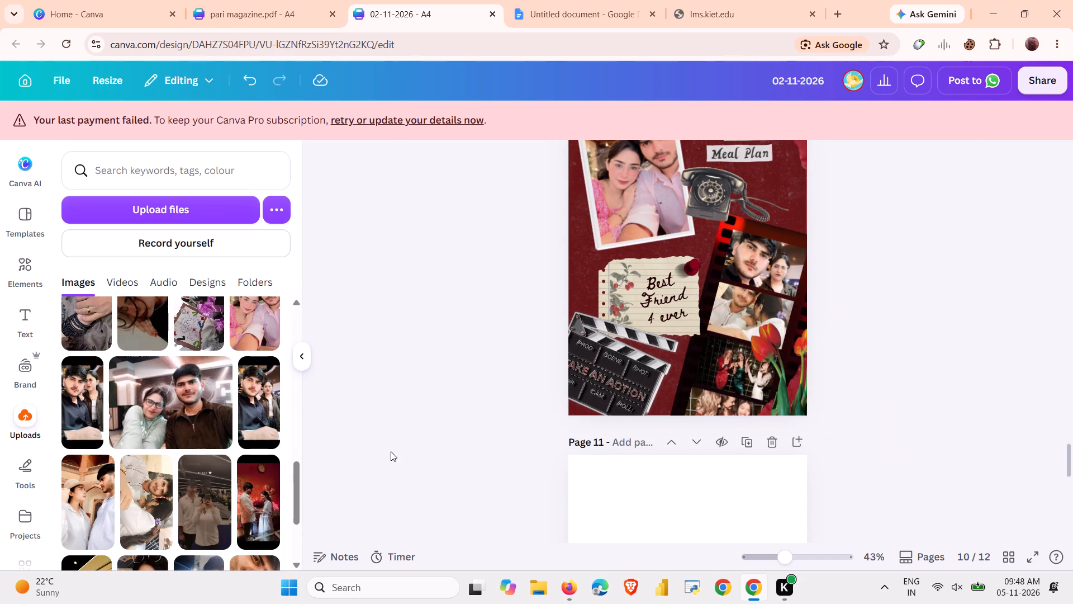
scroll(173, 520, down, 2)
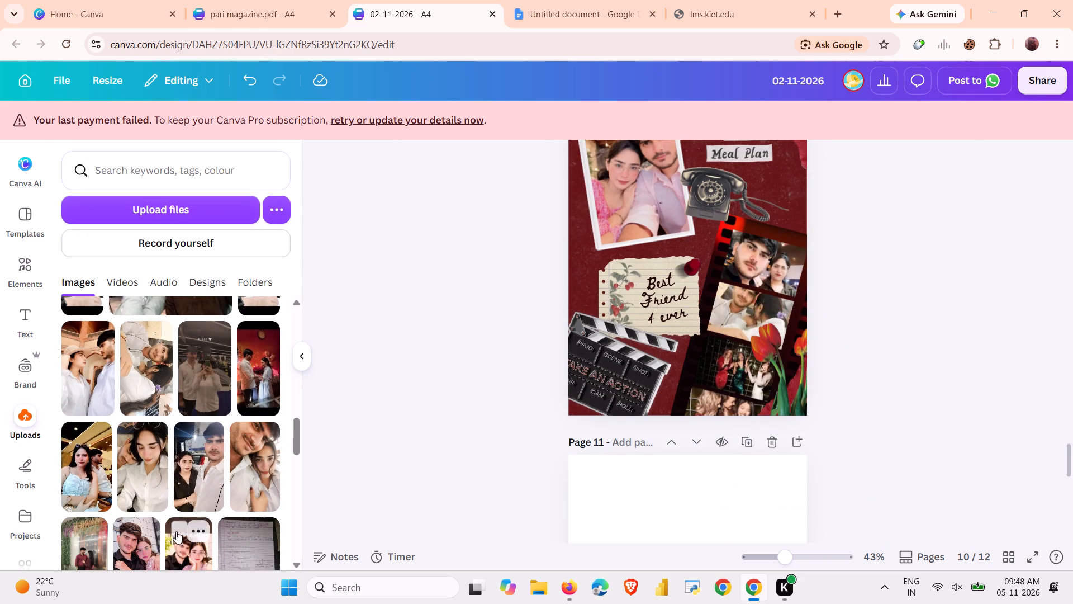
scroll(176, 531, down, 1)
click(189, 453)
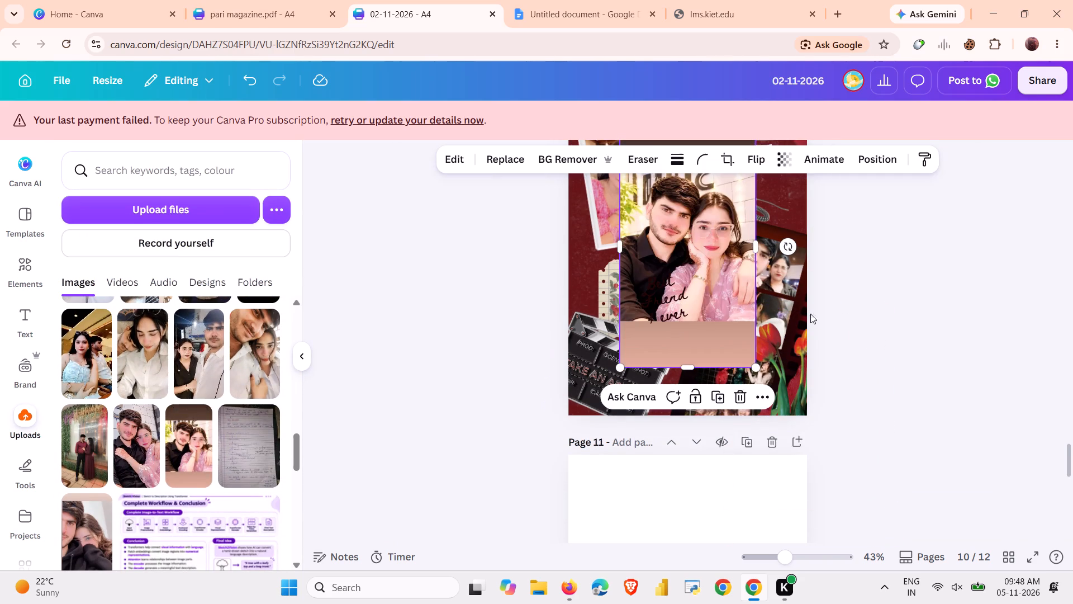
drag(723, 211, 743, 357)
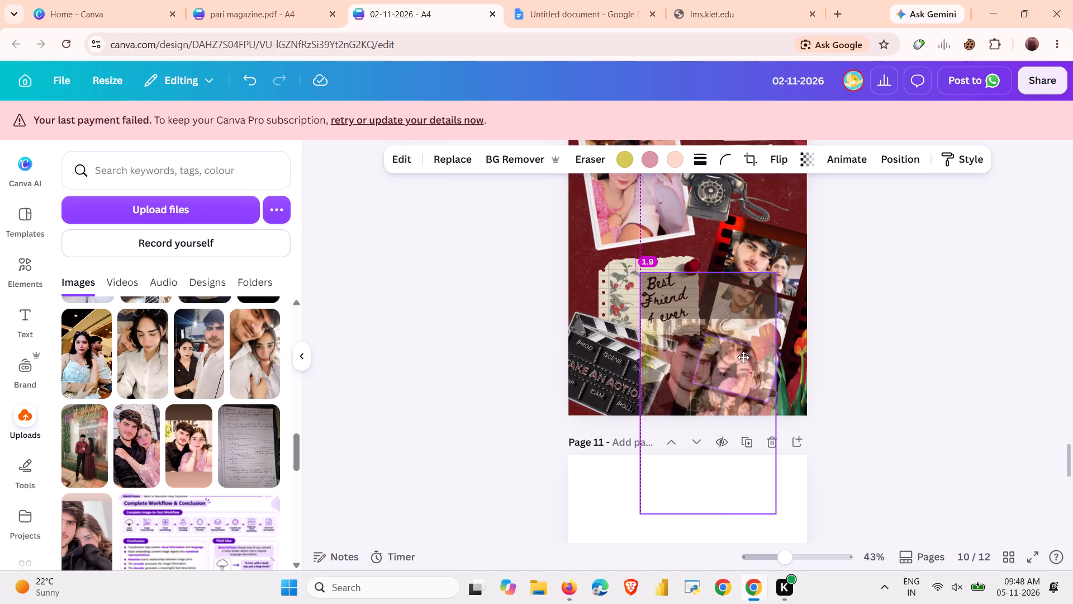
drag(743, 357, 744, 357)
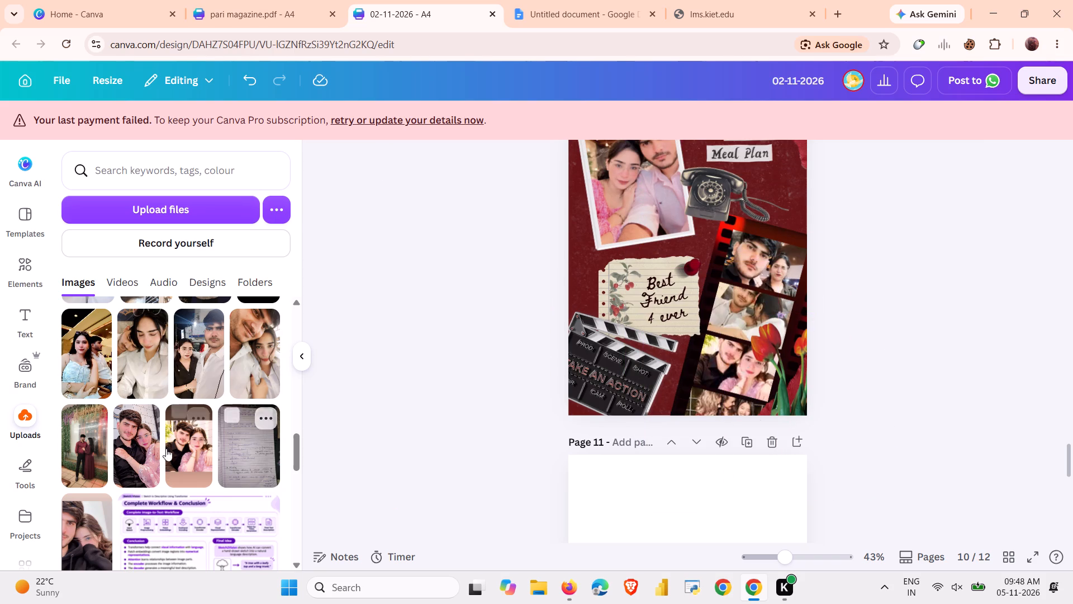
Fill the bottom film-strip frame with the uploaded borderless photo of the couple in black shirt and pink floral dress.
click(130, 455)
drag(715, 273, 734, 370)
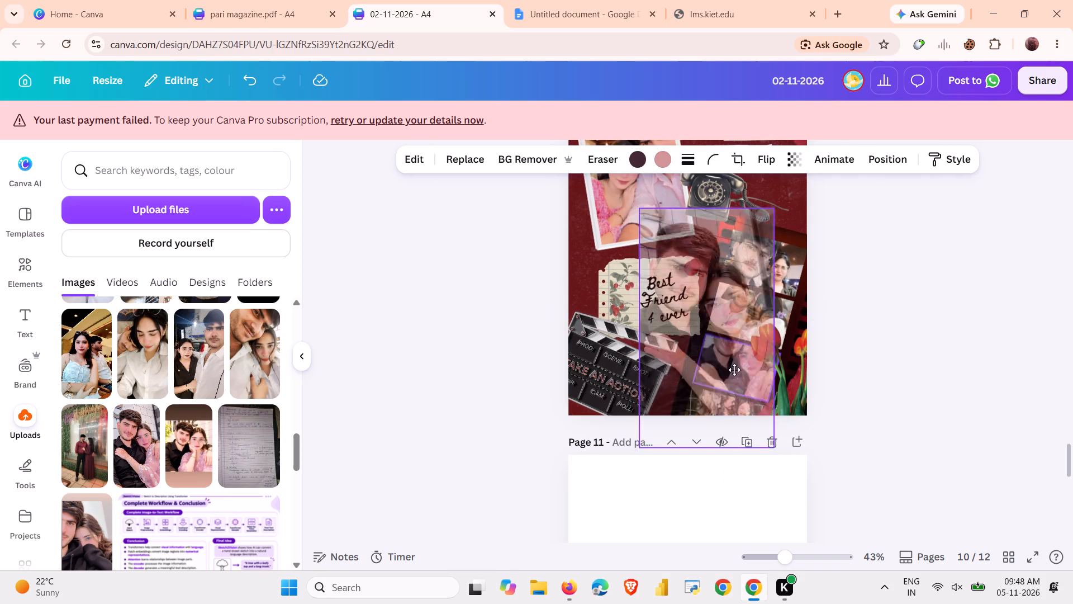
drag(734, 370, 724, 410)
click(724, 410)
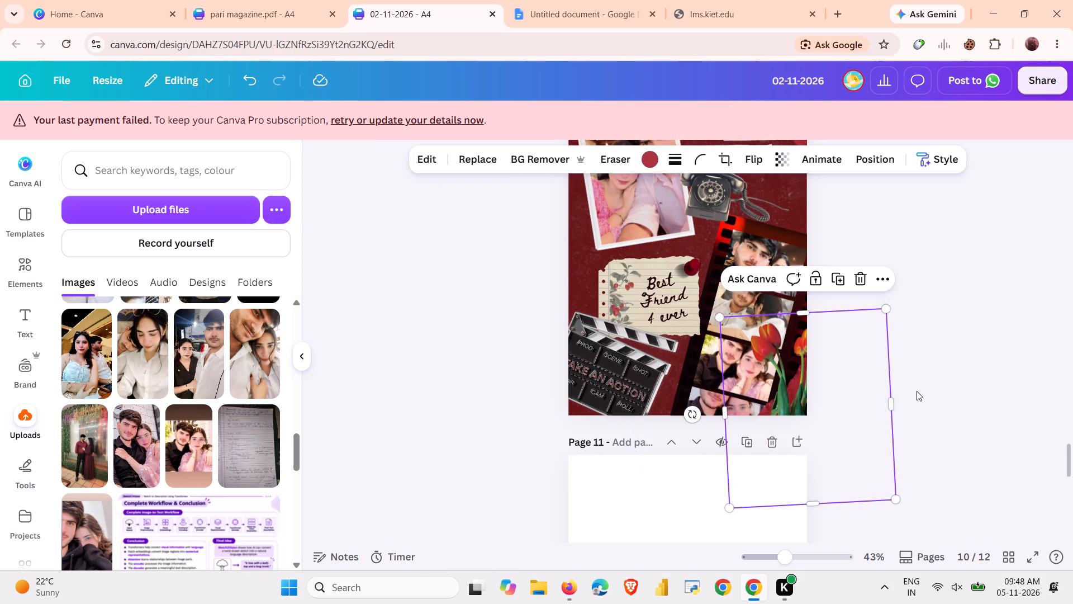
click(948, 392)
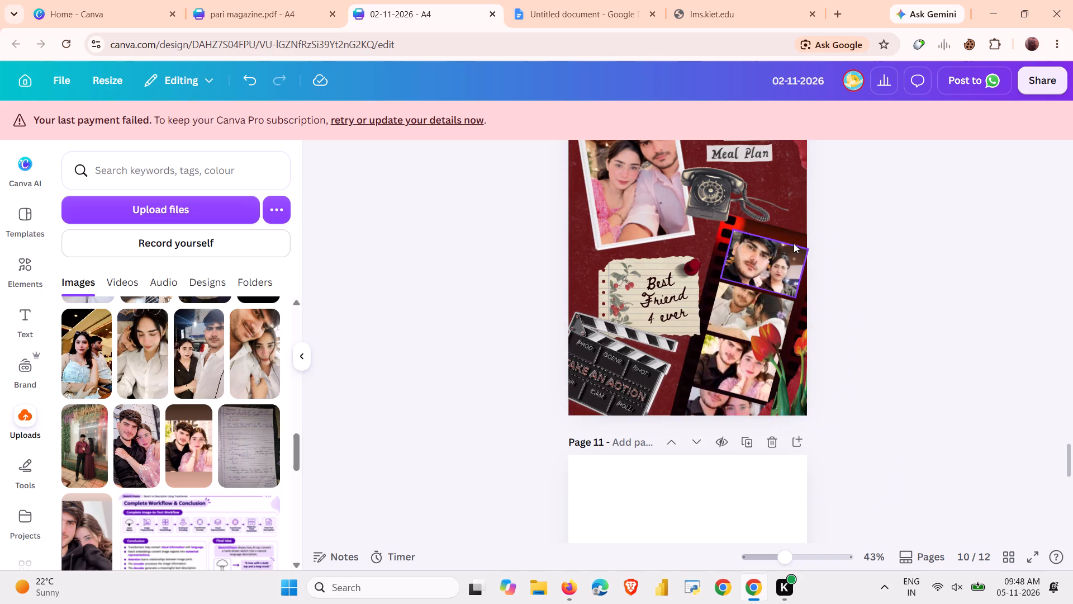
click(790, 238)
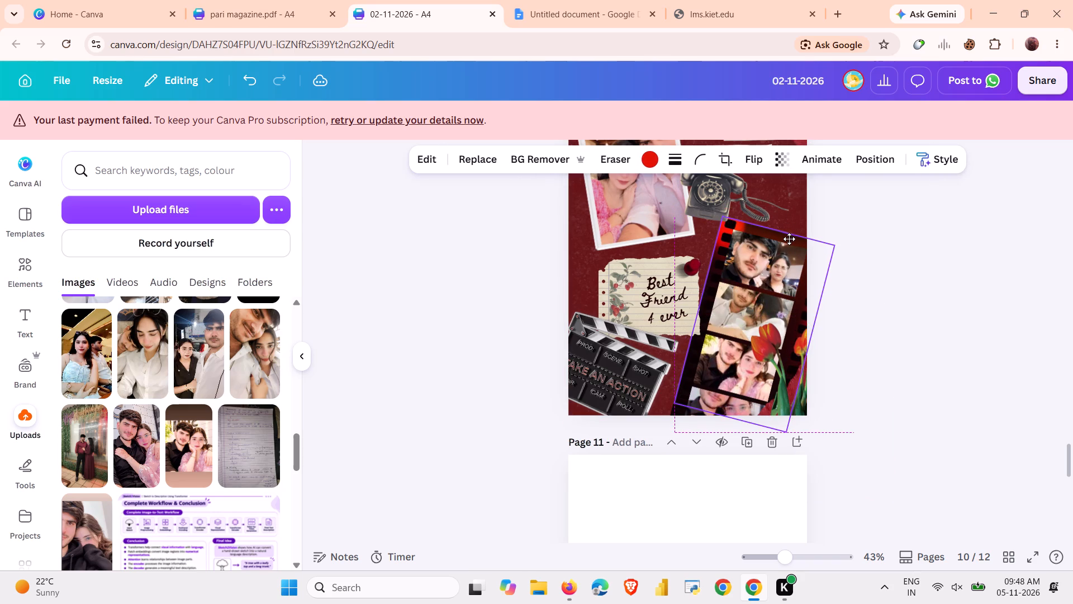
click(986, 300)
Add the uploaded full-length photo of the couple in maroon outfits to page 10 and remove its background.
scroll(834, 264, up, 1)
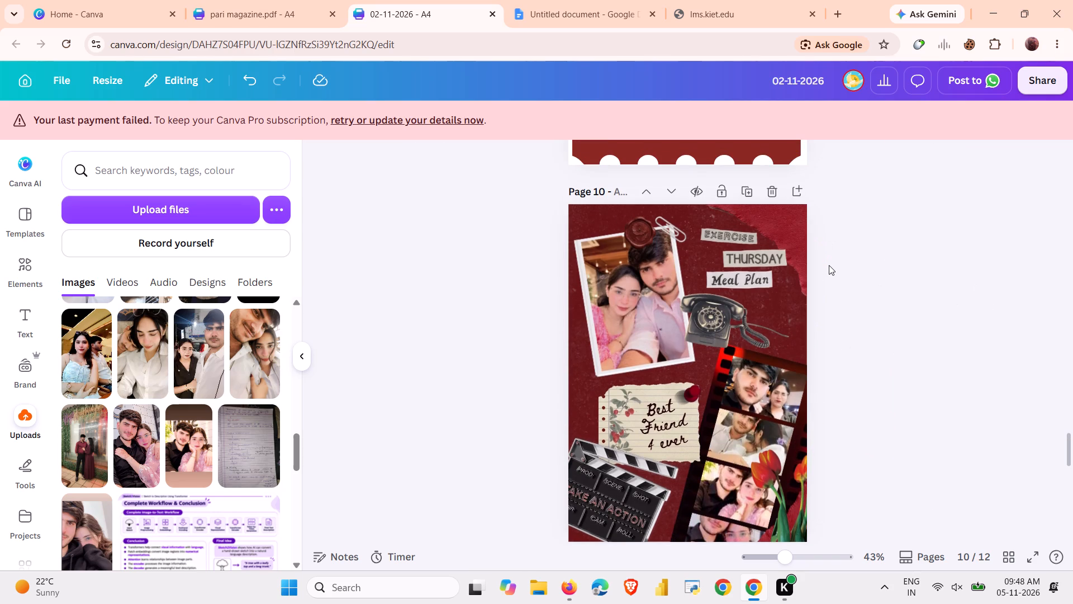
click(72, 455)
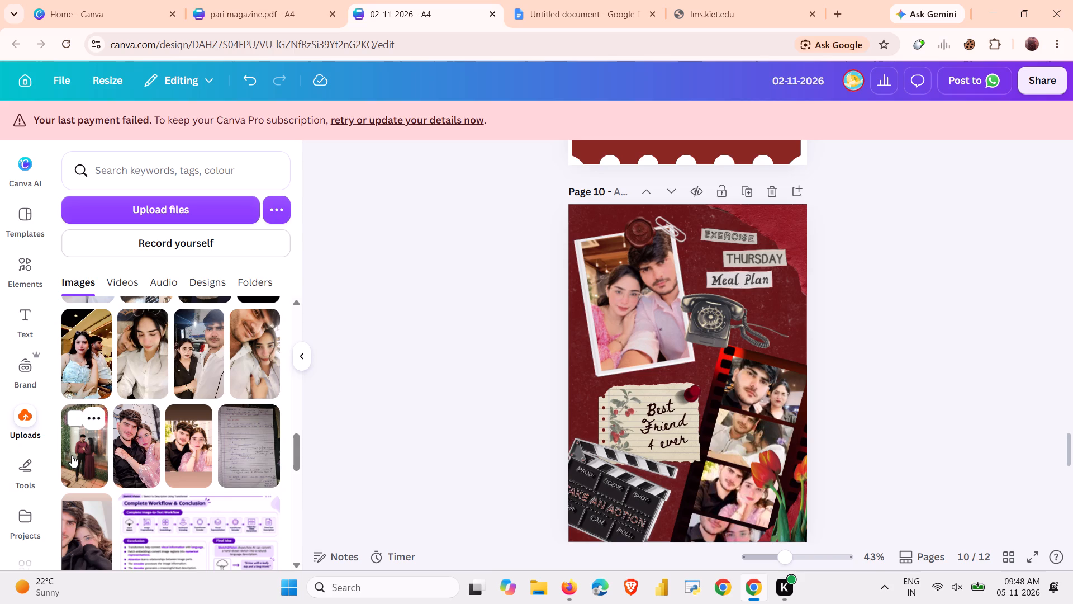
click(512, 157)
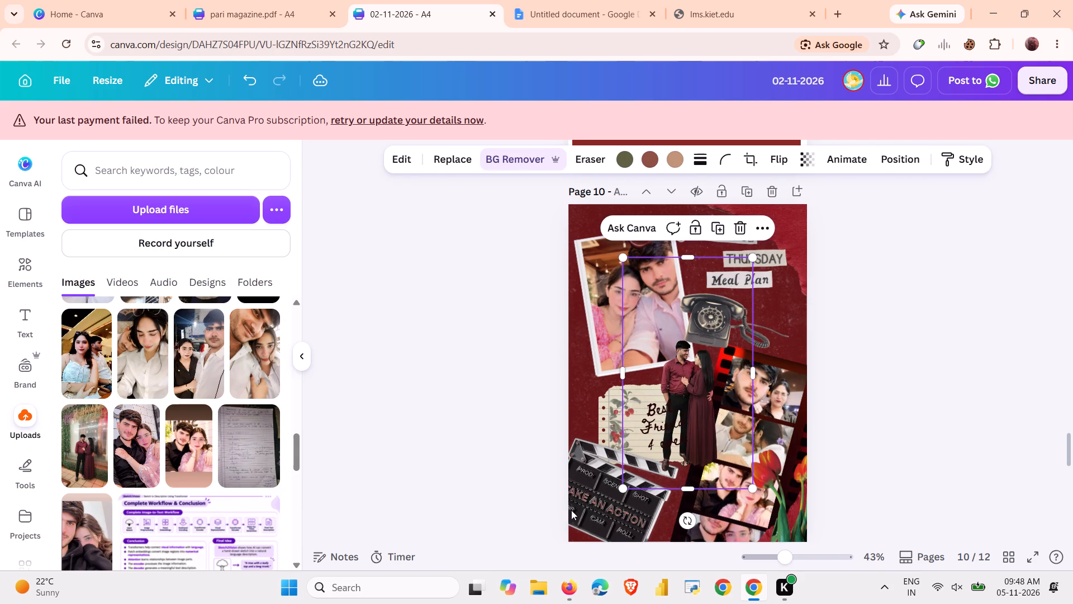
Delete the clapperboard, the notebook paper, the flower sprig and the "Best Friend 4 ever" text from page 10.
click(582, 496)
key(Delete)
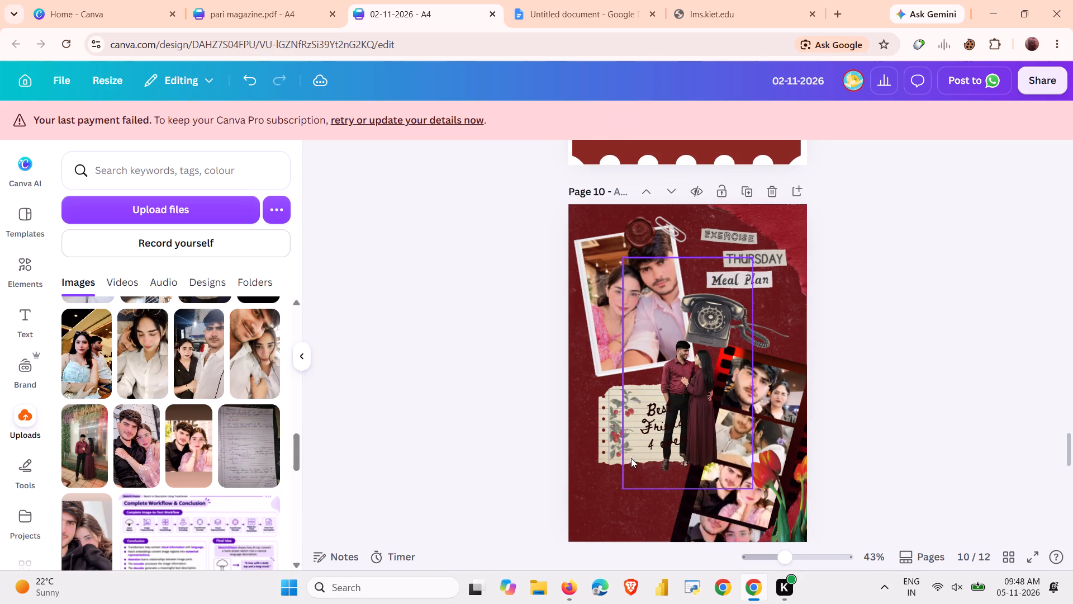
click(631, 458)
click(605, 448)
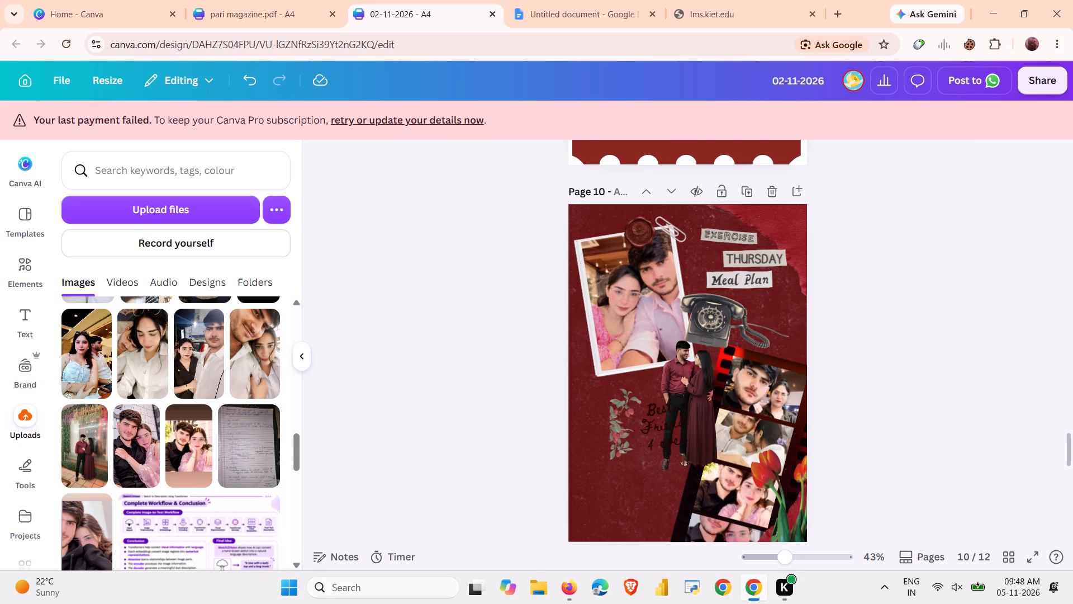
click(618, 433)
key(Delete)
click(654, 430)
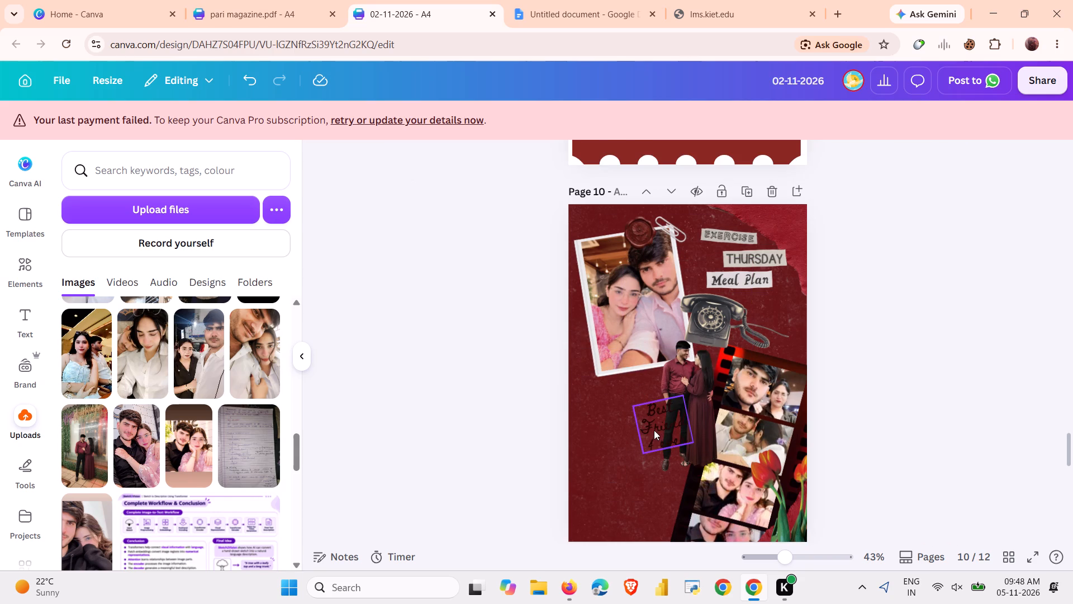
key(Delete)
Move the cut-out of the couple in maroon to page 10's lower-left area and enlarge it to fill the cleared space.
drag(686, 395, 623, 465)
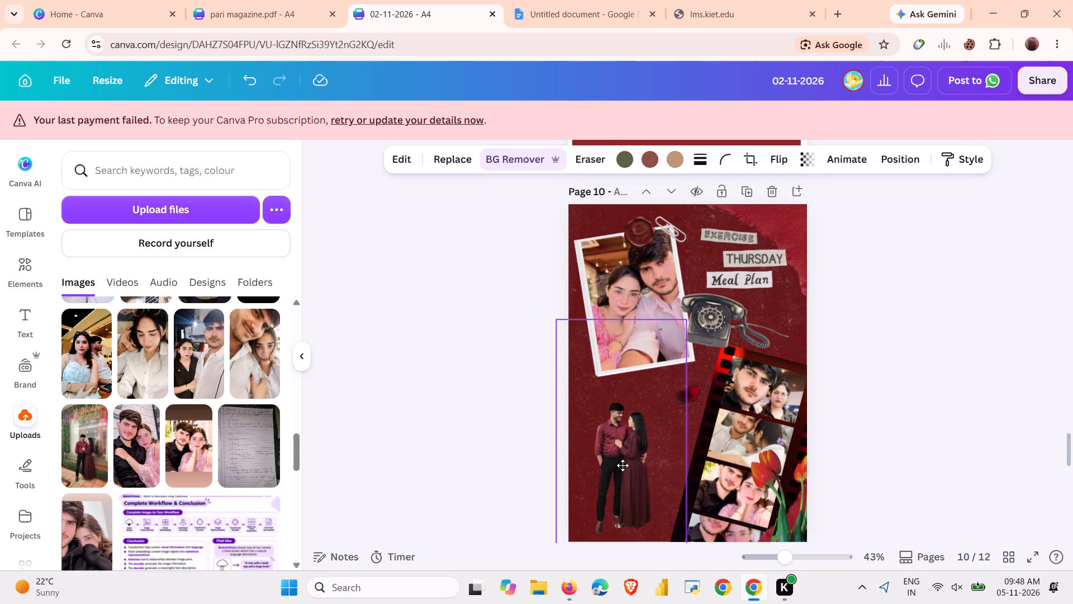
drag(623, 465, 620, 487)
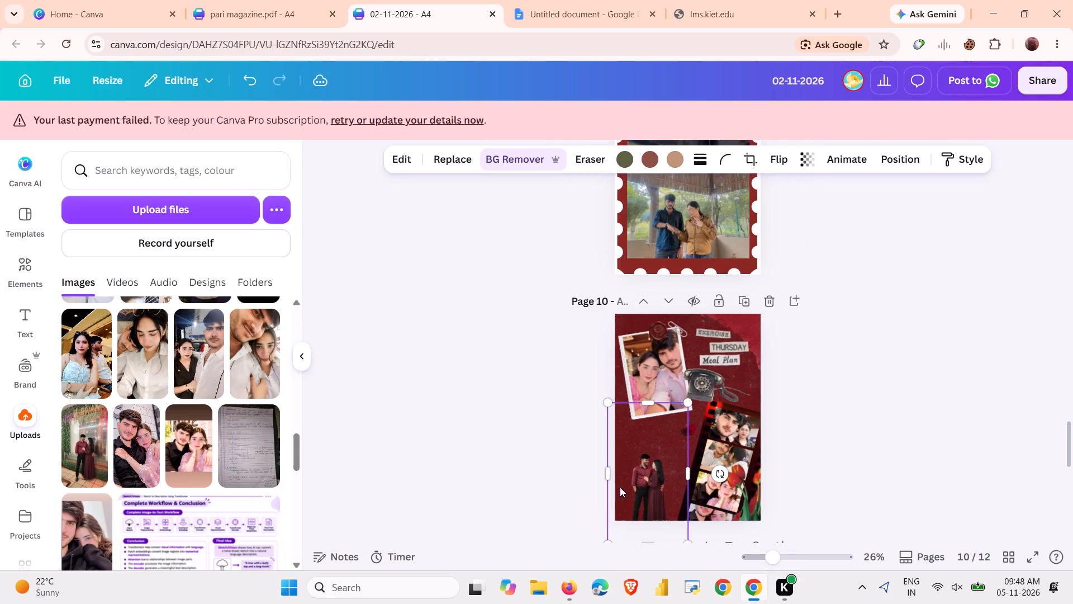
drag(683, 408, 713, 352)
drag(676, 485, 668, 492)
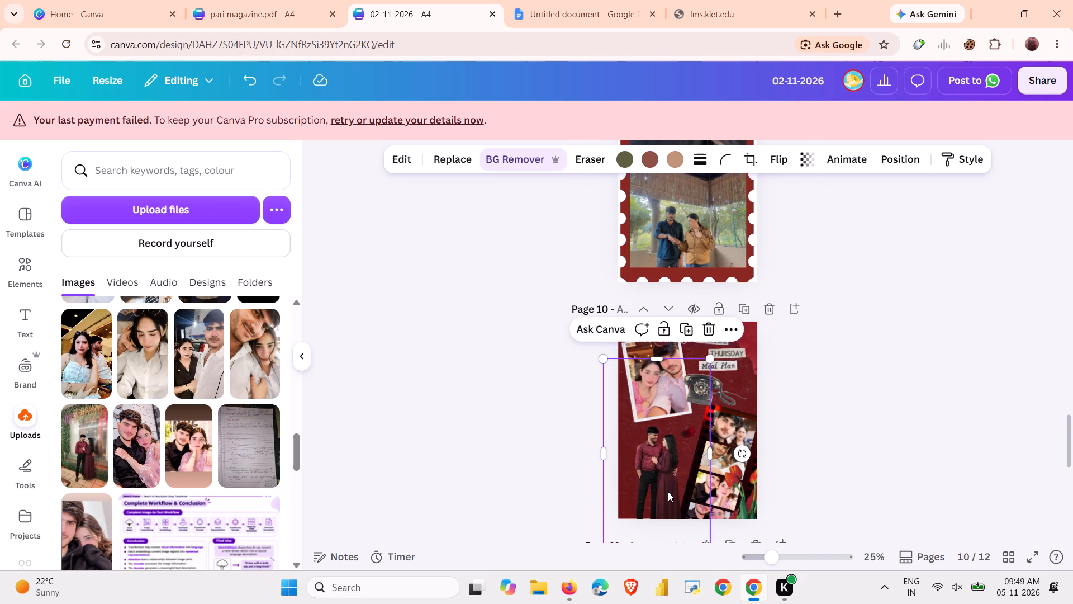
Copy the torn-paper background image from page 6 and paste it as page 10's background.
click(767, 489)
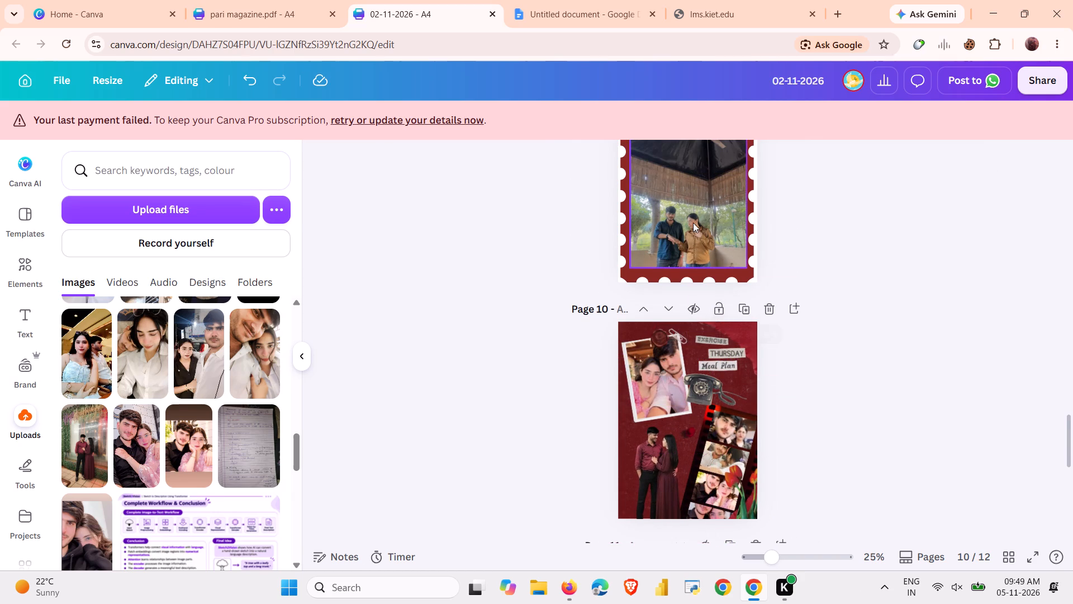
scroll(693, 223, up, 3)
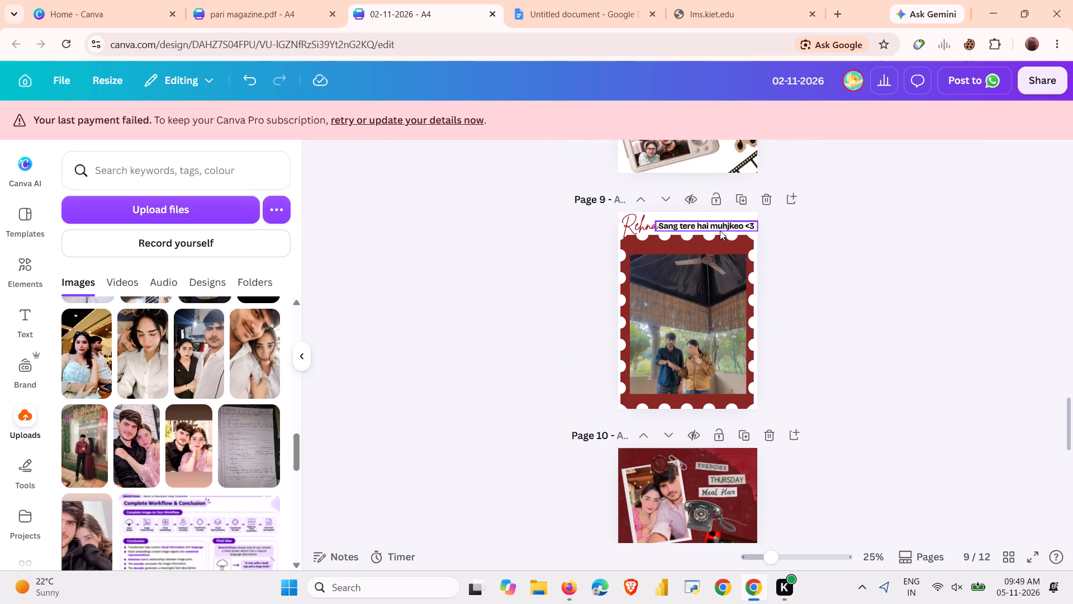
scroll(720, 230, up, 5)
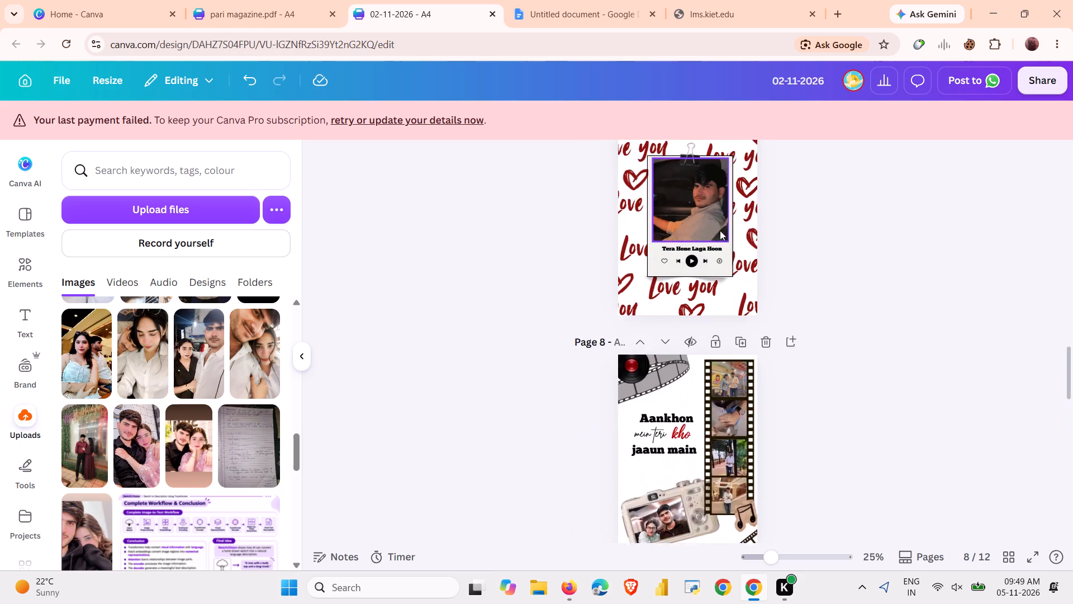
scroll(720, 230, up, 5)
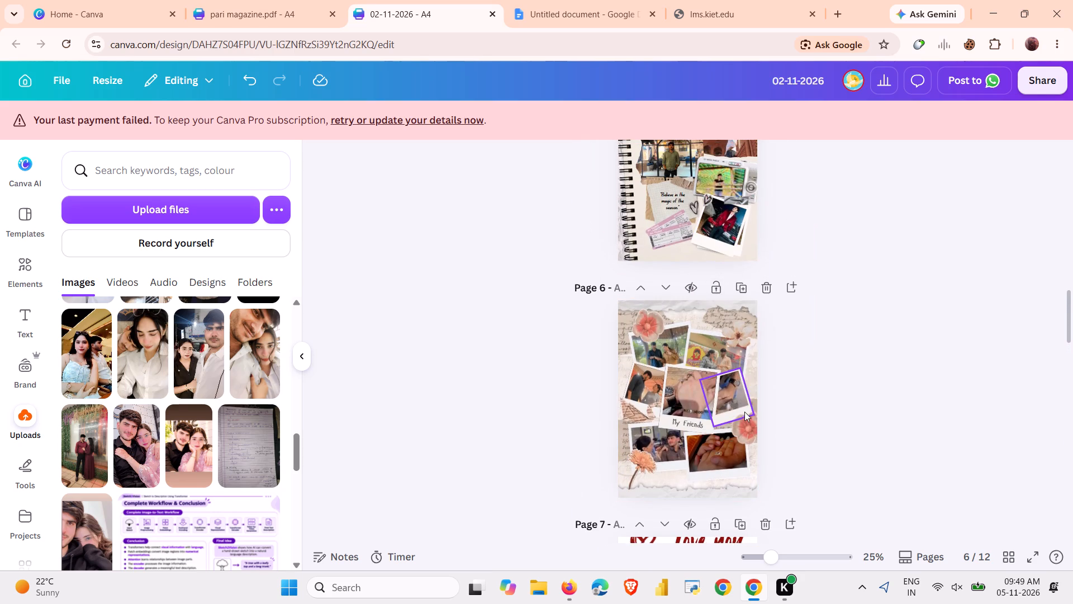
click(754, 377)
key(ctrl+c)
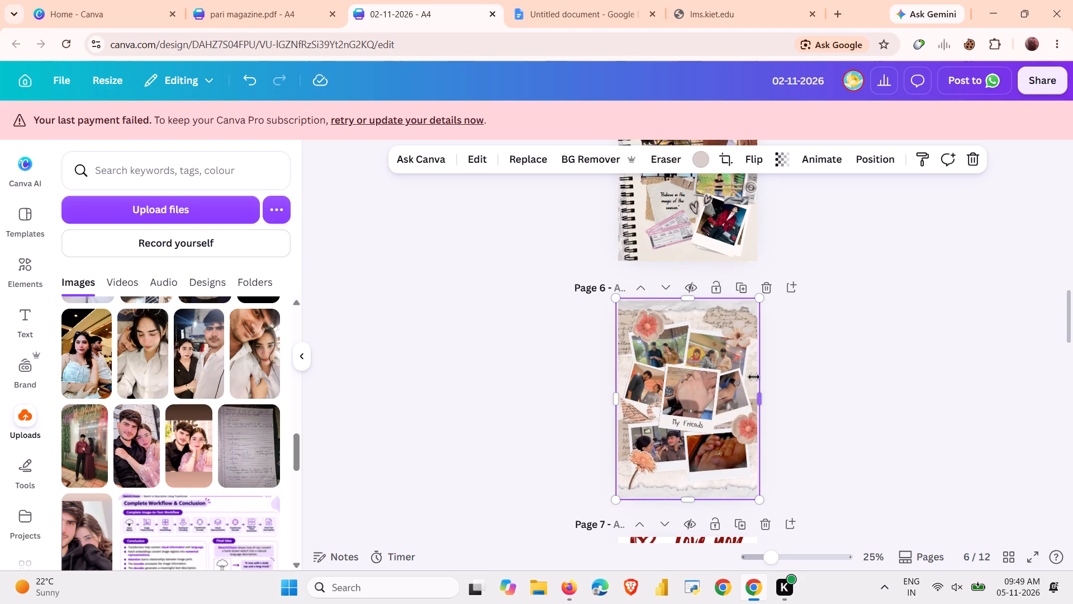
scroll(754, 377, down, 15)
scroll(705, 391, down, 3)
scroll(705, 391, up, 1)
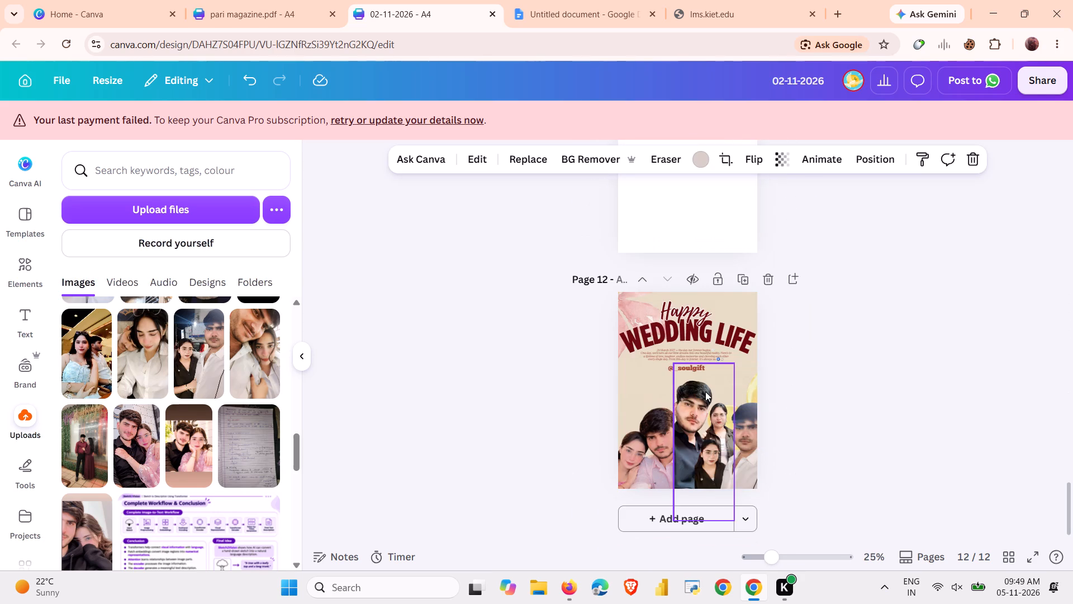
scroll(705, 391, up, 1)
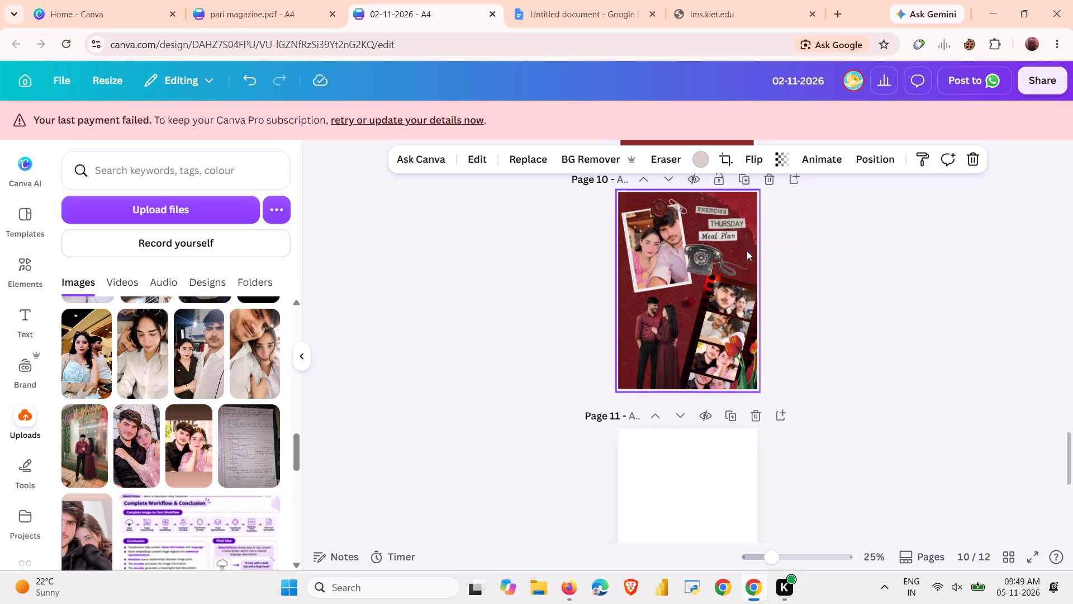
double_click(754, 255)
key(ctrl+v)
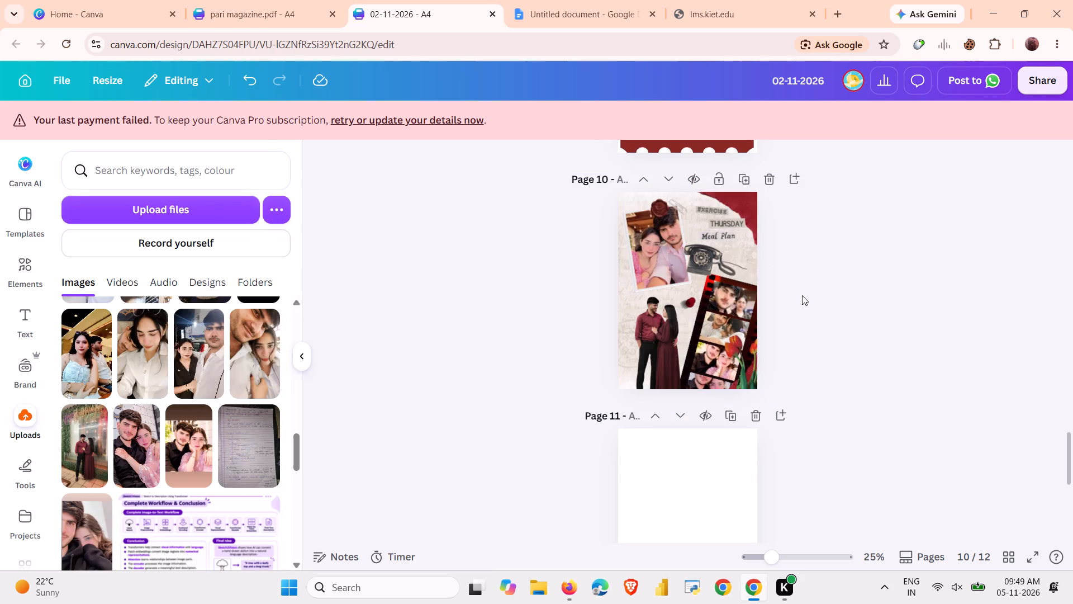
click(804, 299)
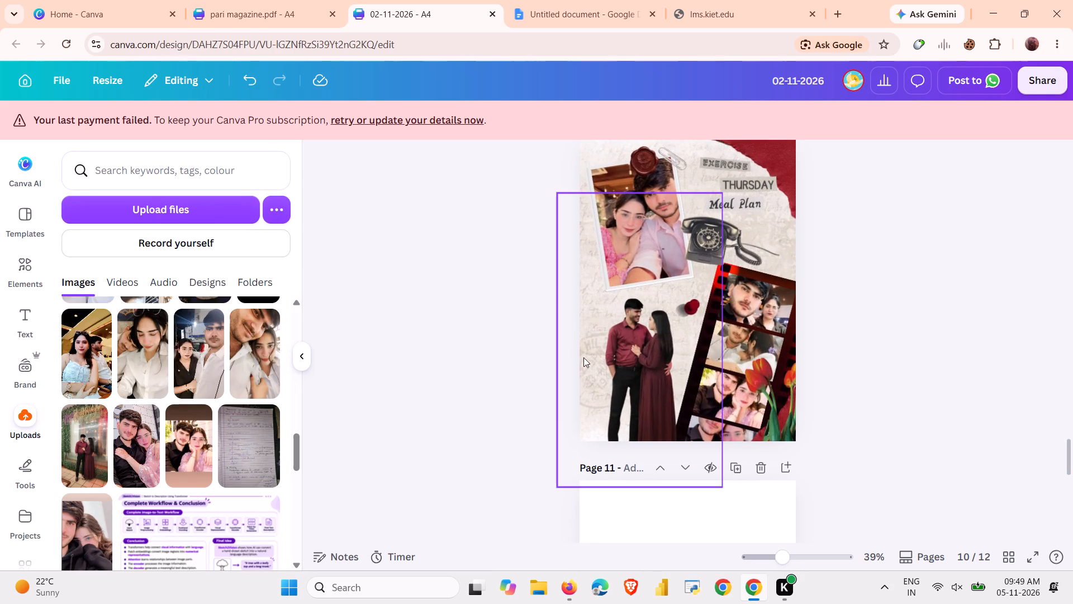
Slightly enlarge the cut-out of the couple in maroon on page 10.
click(614, 361)
drag(555, 192, 546, 187)
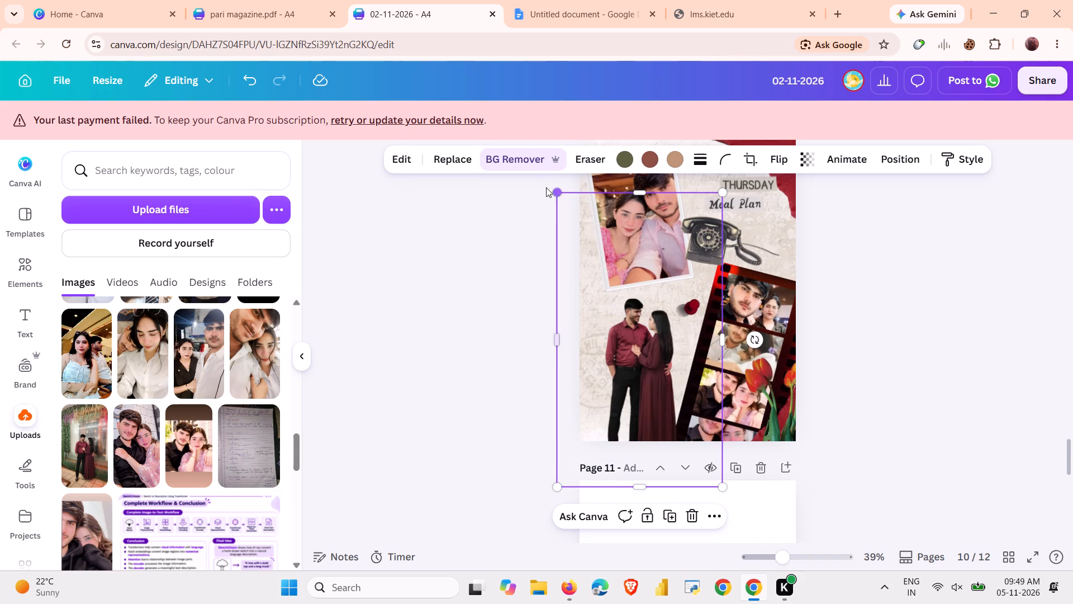
drag(546, 187, 528, 170)
click(638, 364)
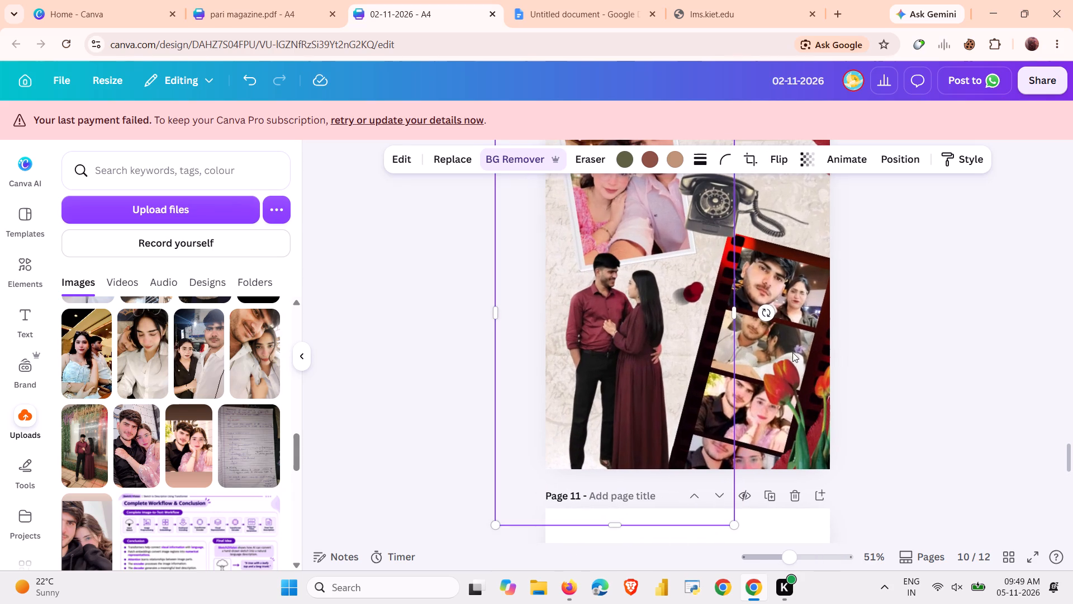
Apply the Glow shadow effect to the cut-out of the couple in maroon.
scroll(683, 254, up, 1)
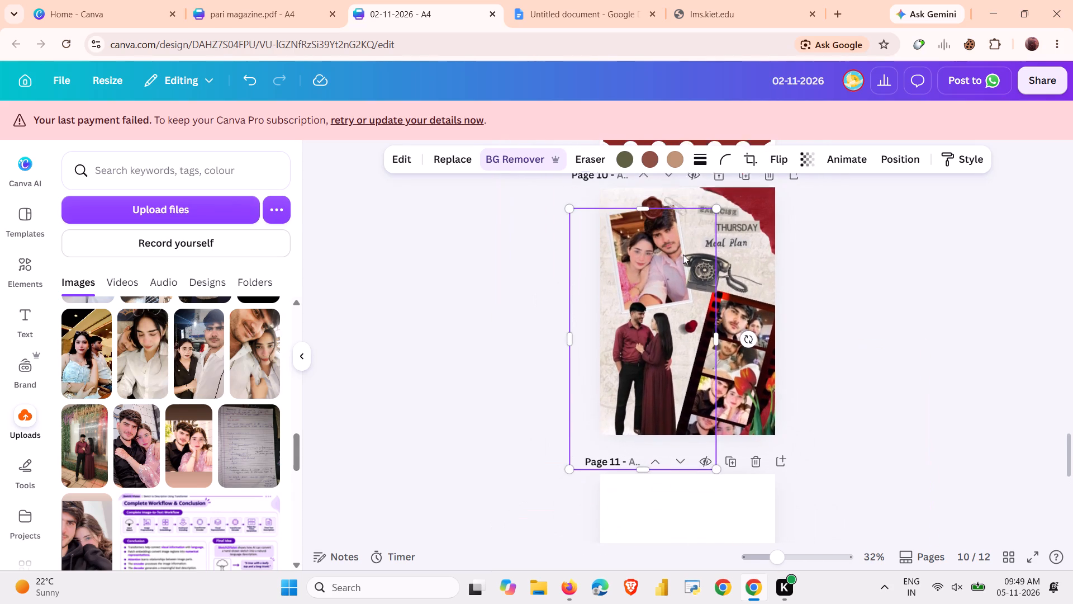
click(409, 157)
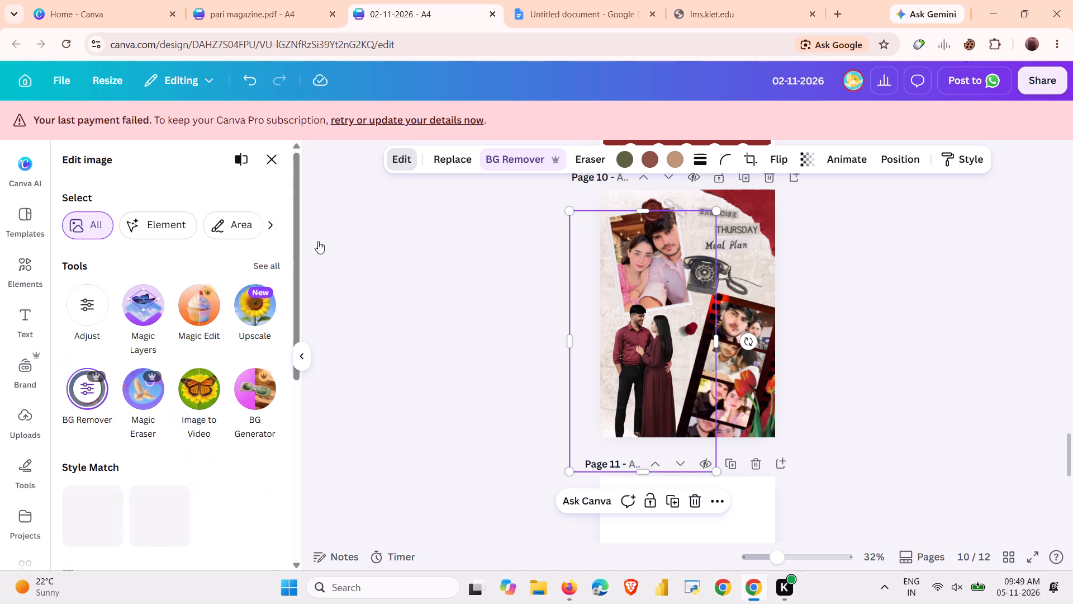
scroll(234, 393, down, 1)
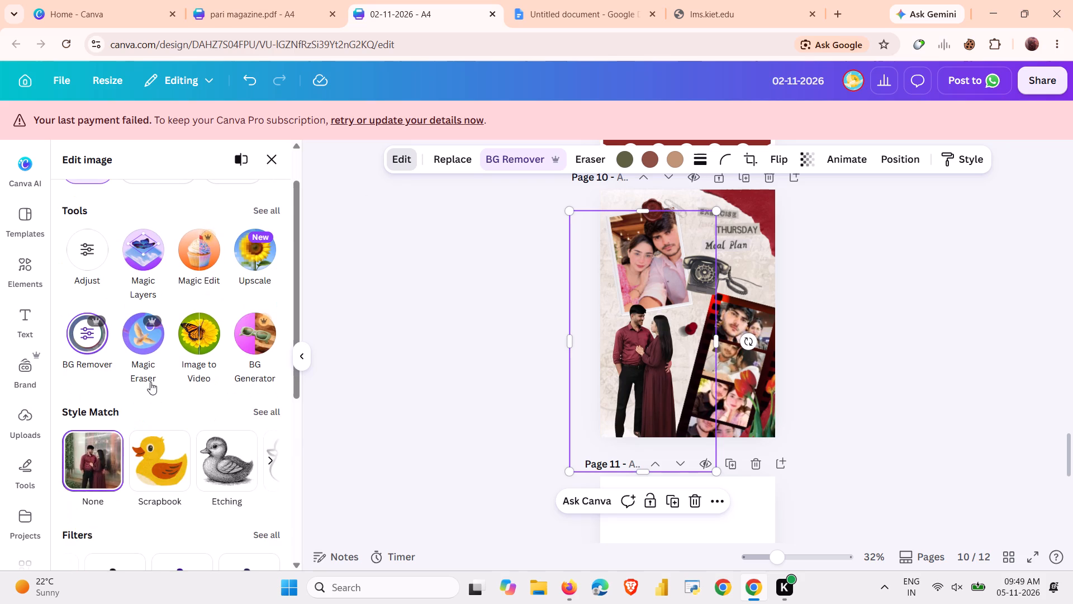
scroll(150, 382, down, 5)
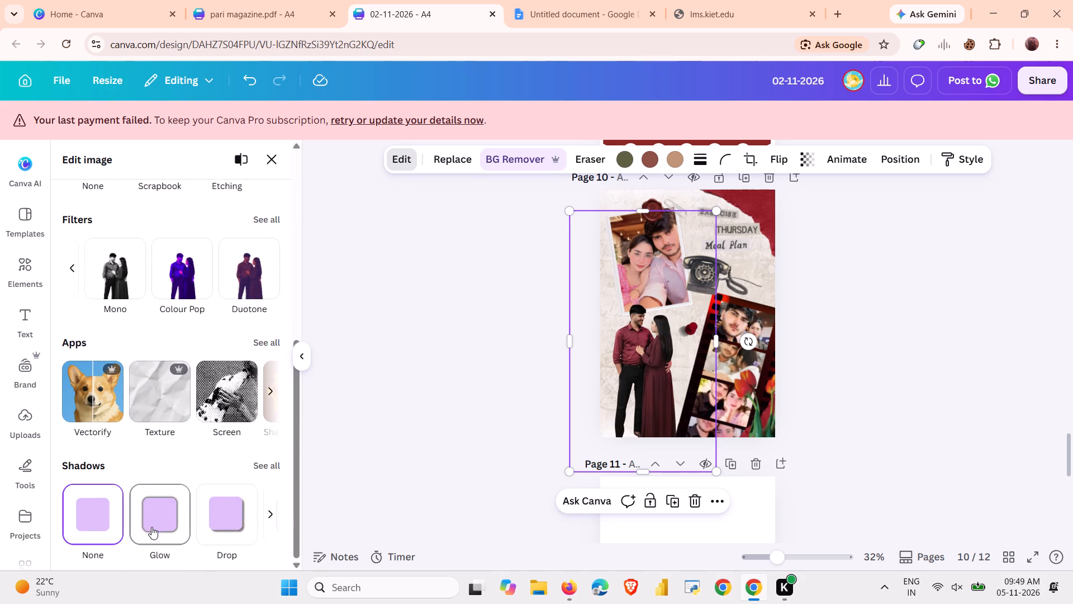
click(153, 527)
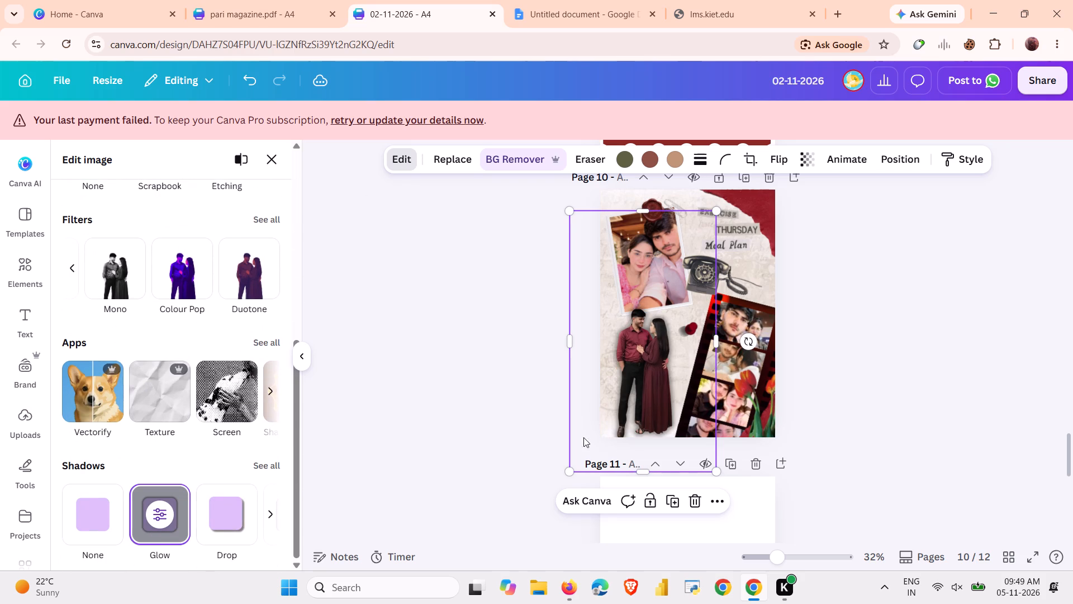
Enlarge the glowing maroon couple cut-out further and position it in page 10's lower-left area, beside the film strip.
drag(569, 469, 554, 496)
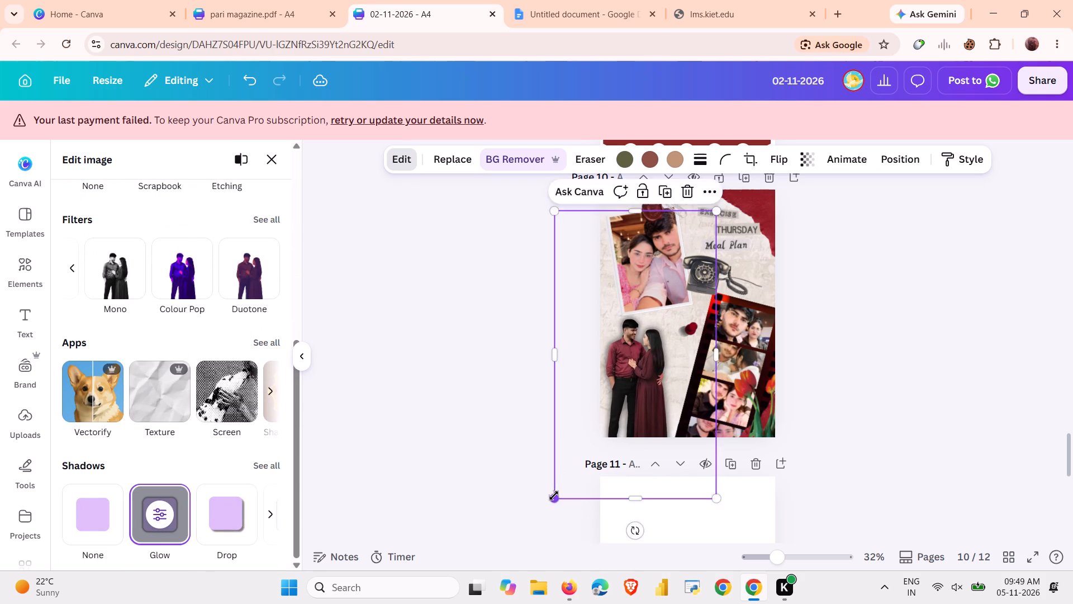
drag(694, 354, 697, 354)
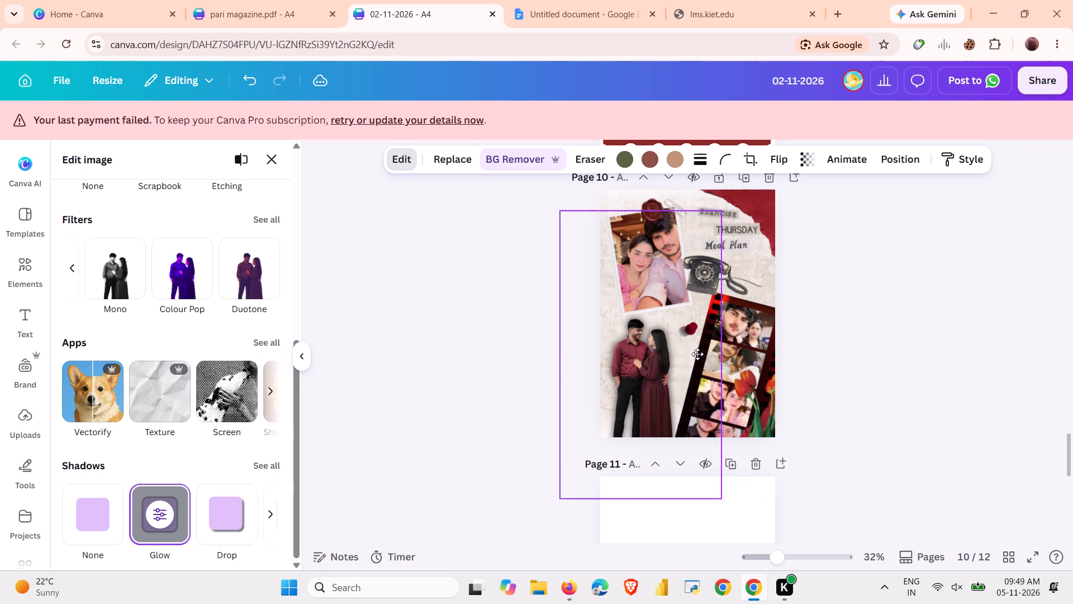
drag(697, 354, 700, 354)
click(818, 340)
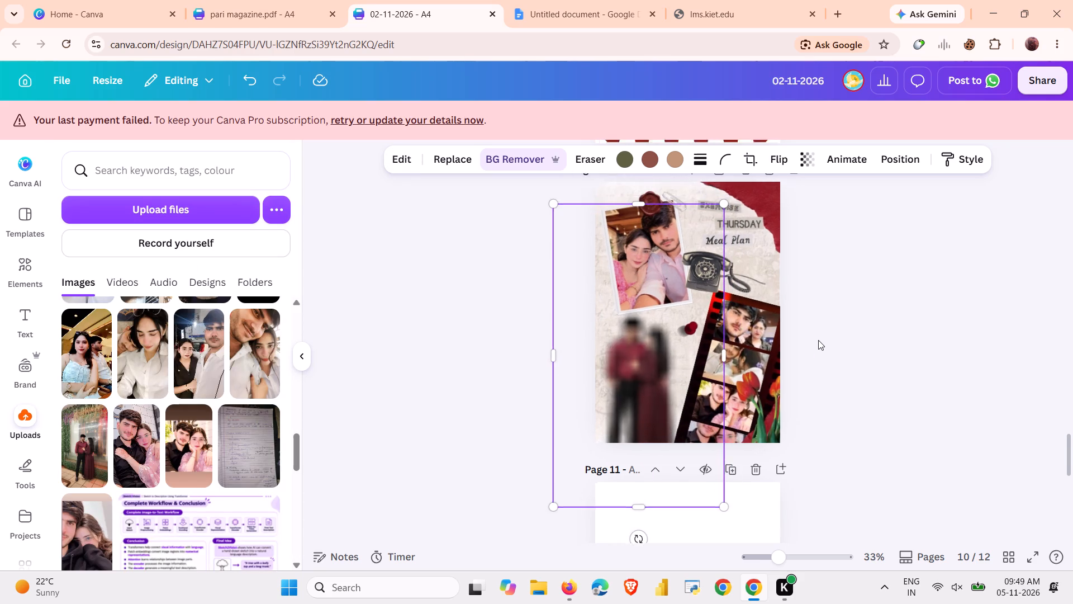
click(873, 334)
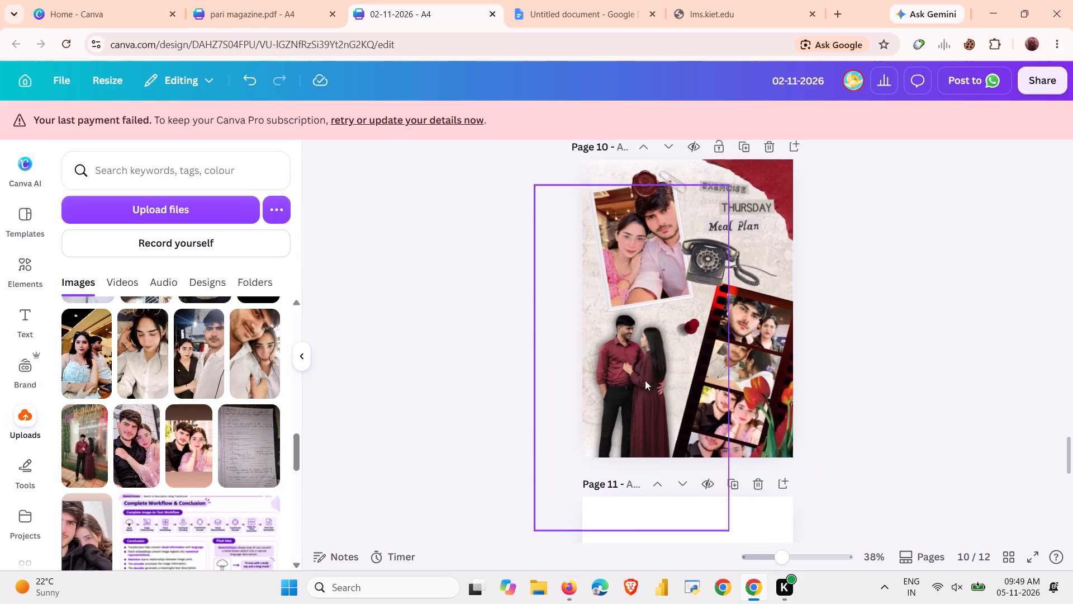
drag(618, 382, 625, 382)
click(797, 413)
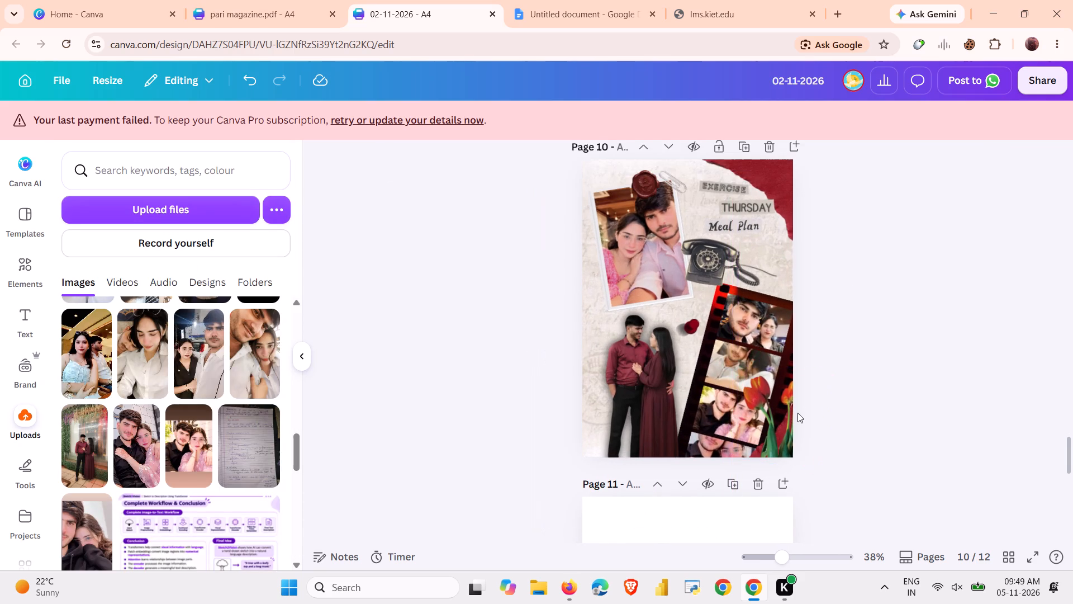
Delete the red tulips, the "EXERCISE", "THURSDAY" and "Meal Plan" labels, and the telephone from page 10.
click(740, 423)
key(Delete)
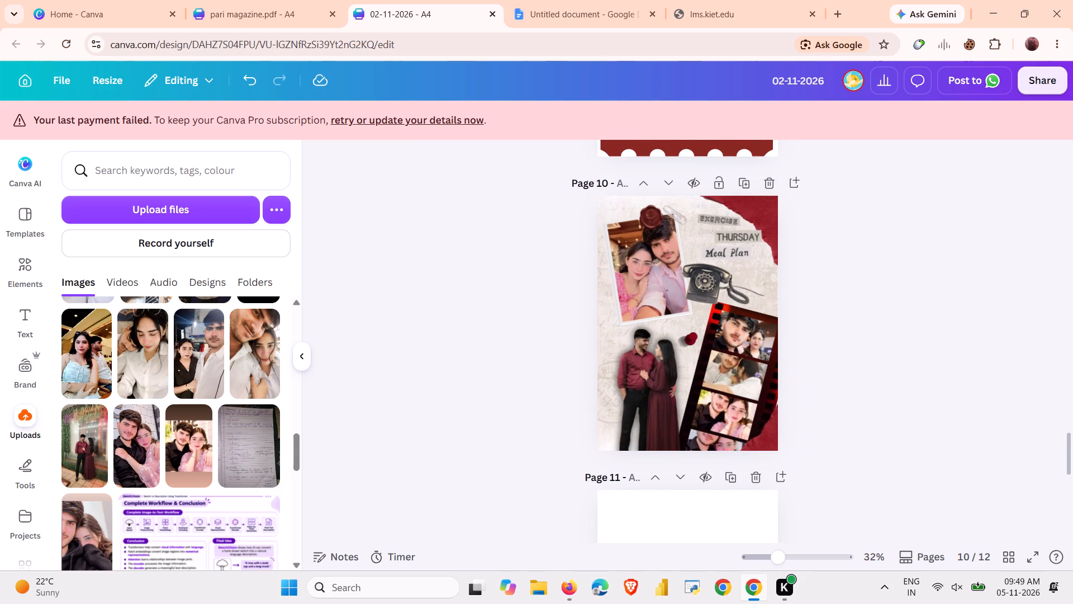
double_click(735, 218)
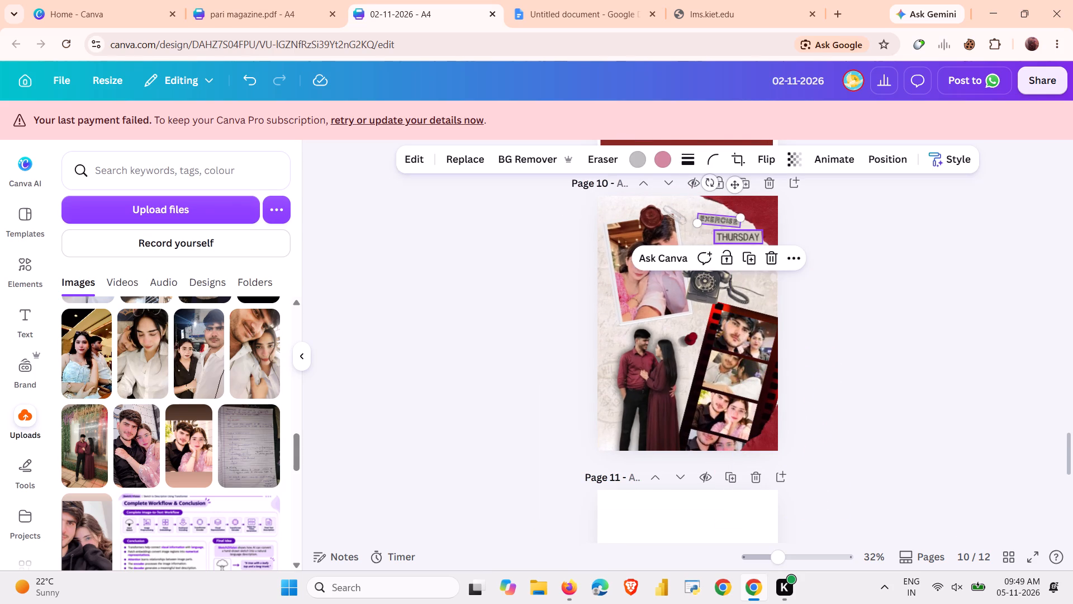
click(739, 238)
key(Delete)
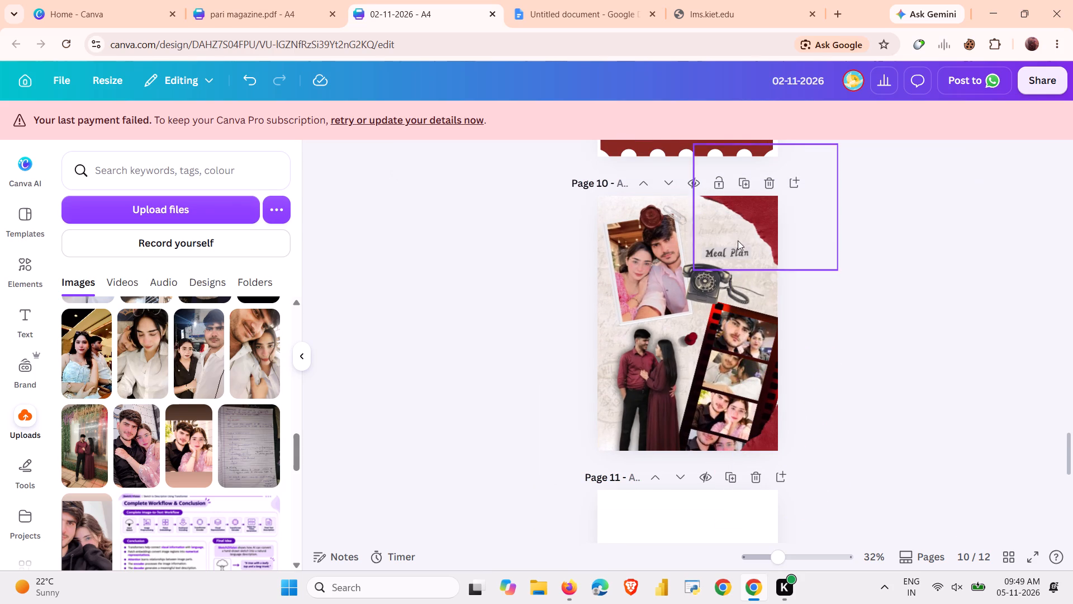
click(738, 252)
key(Delete)
click(718, 284)
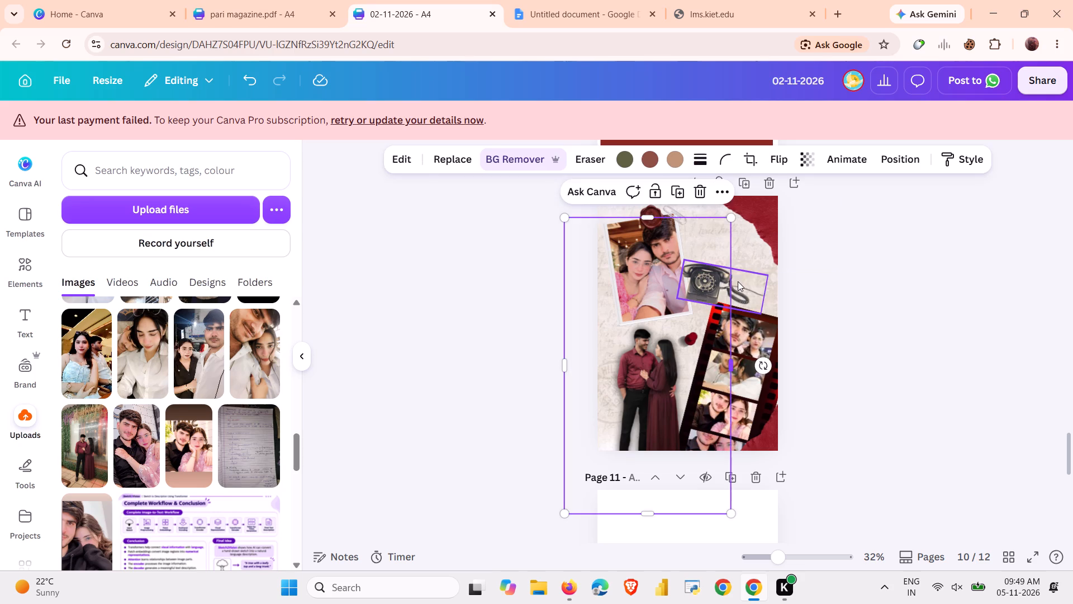
click(739, 280)
key(Delete)
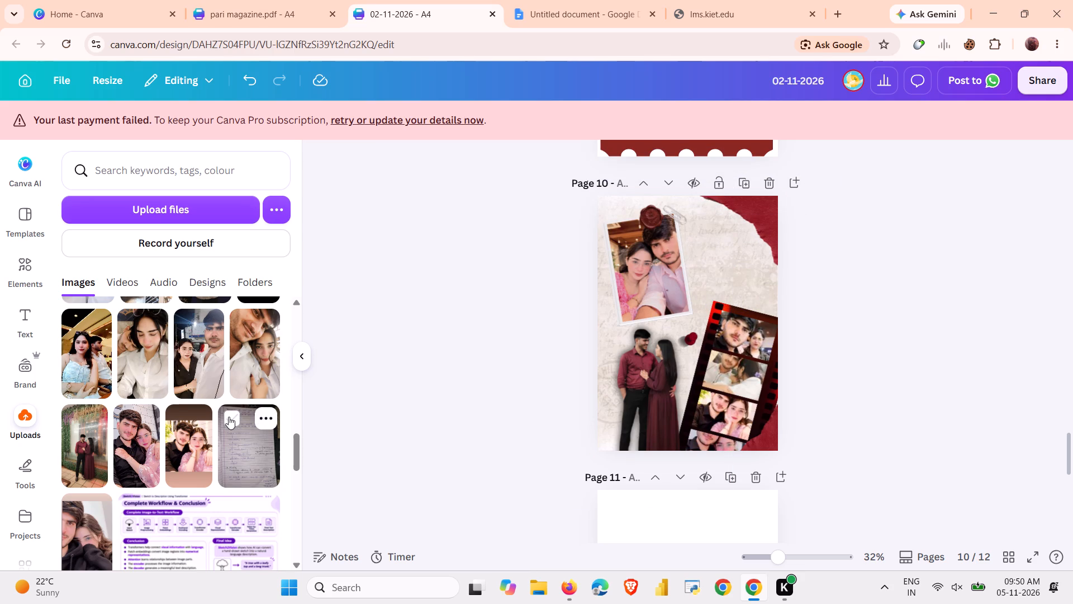
Add the uploaded dark mirror selfie of the couple, remove its background and place it in page 10's upper-right area.
scroll(113, 503, up, 1)
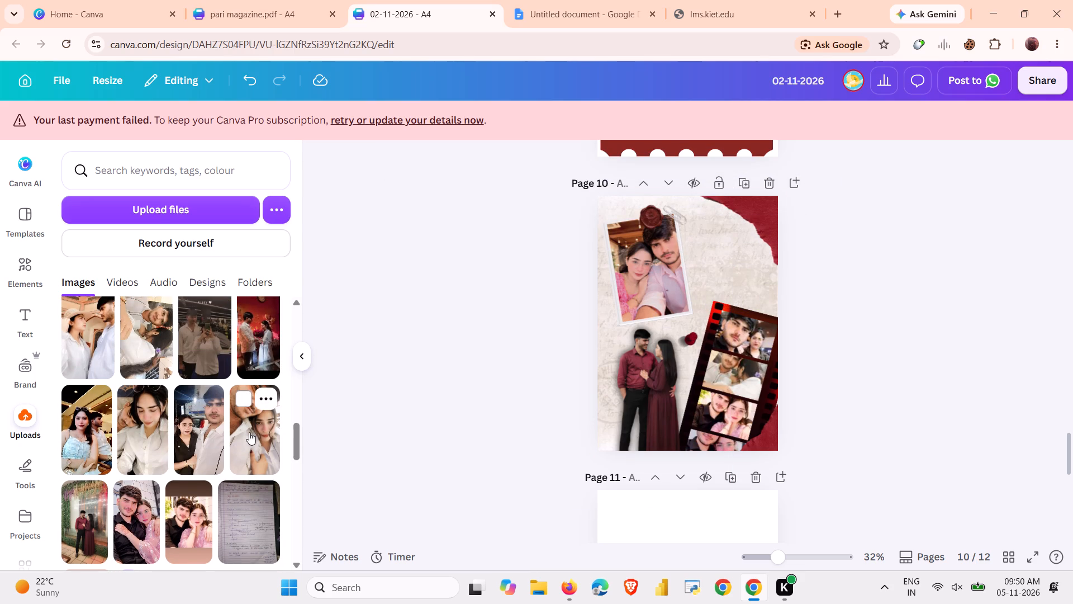
scroll(141, 424, up, 1)
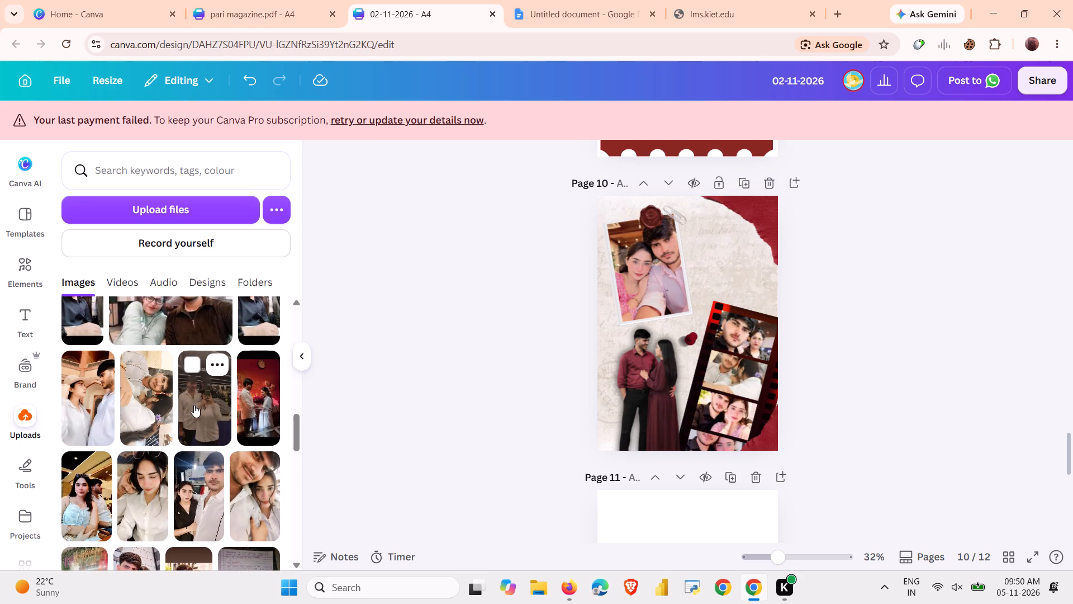
click(197, 408)
click(529, 163)
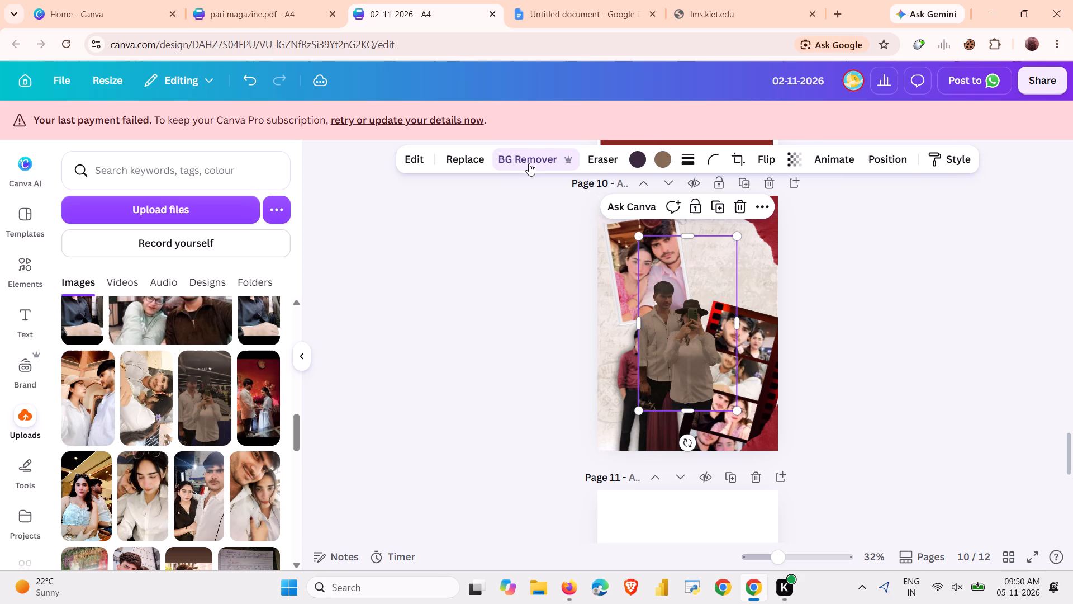
drag(687, 296, 741, 204)
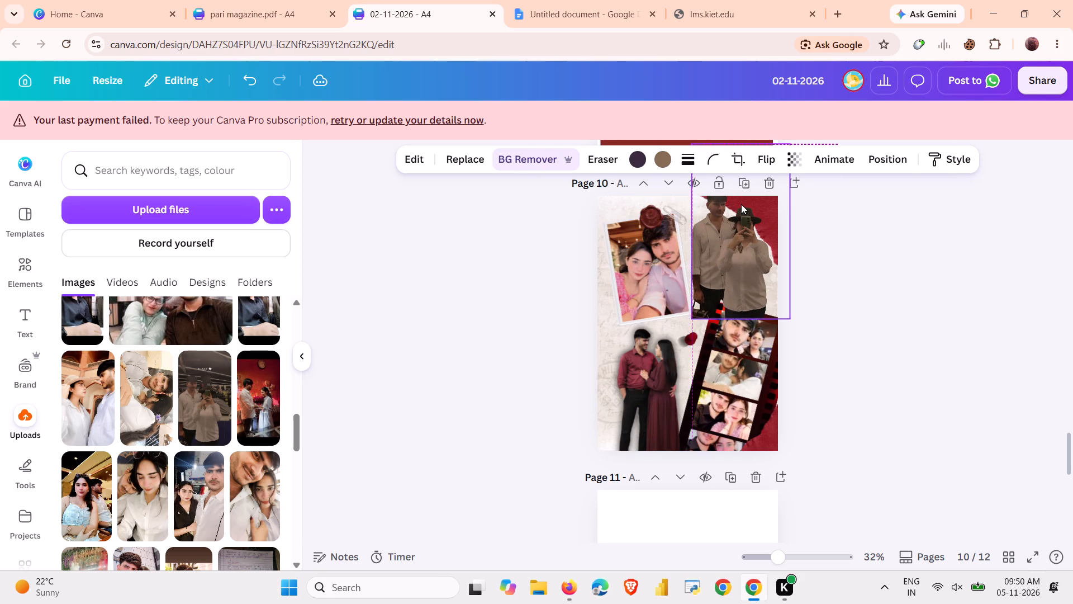
Send the mirror-selfie cut-out to the back of page 10's layers, behind the film strip and polaroid.
right_click(736, 249)
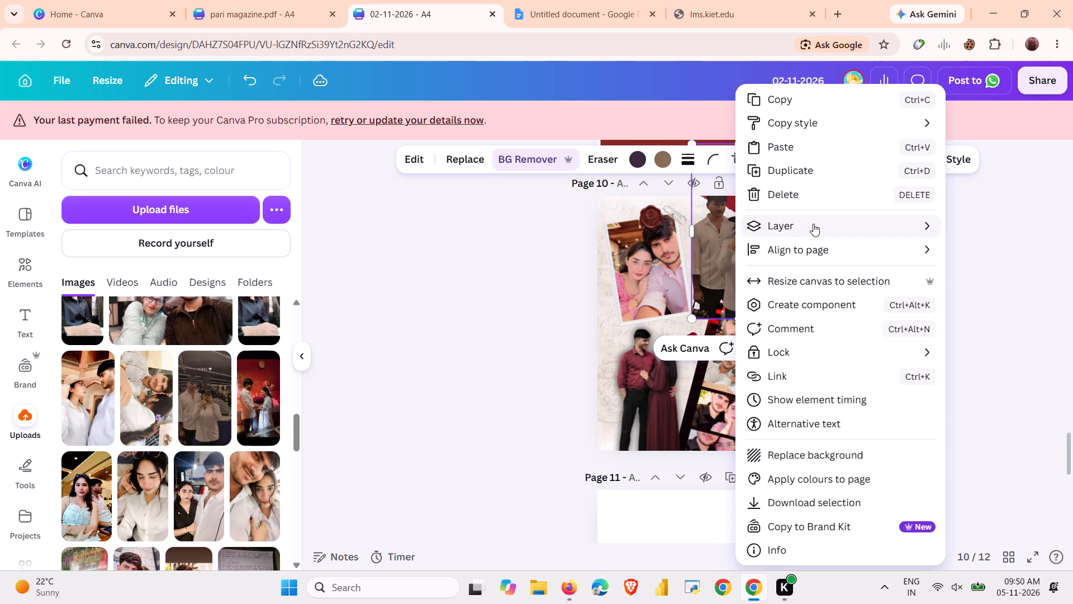
click(642, 281)
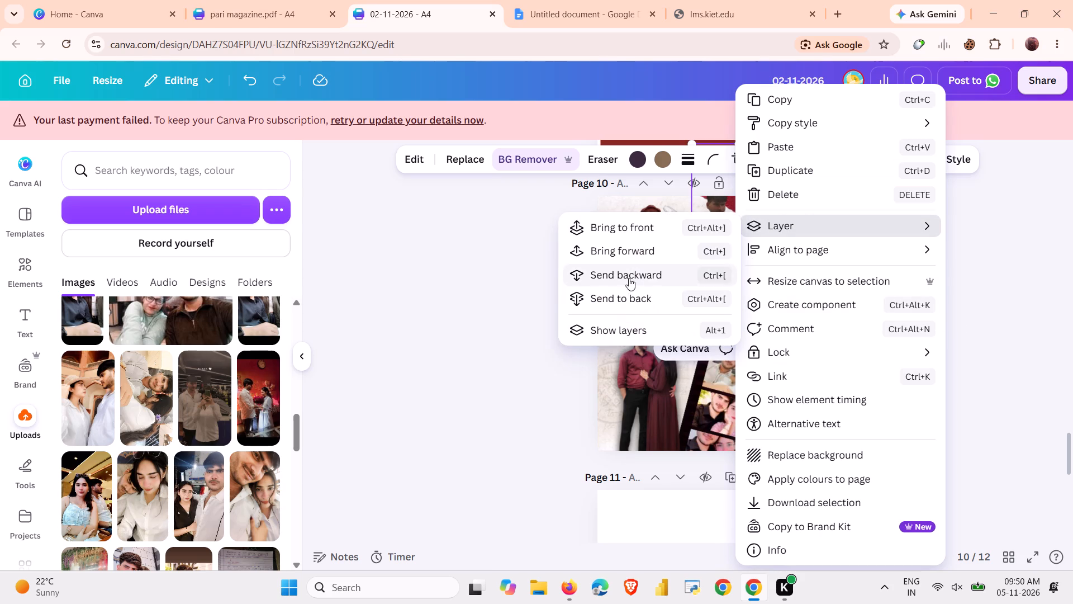
click(626, 294)
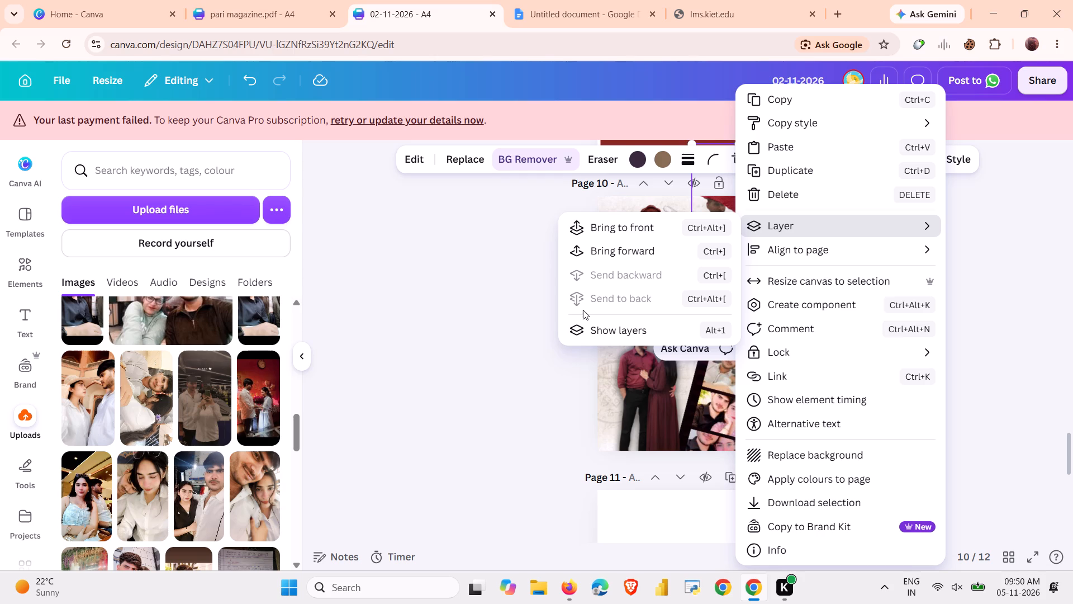
click(501, 351)
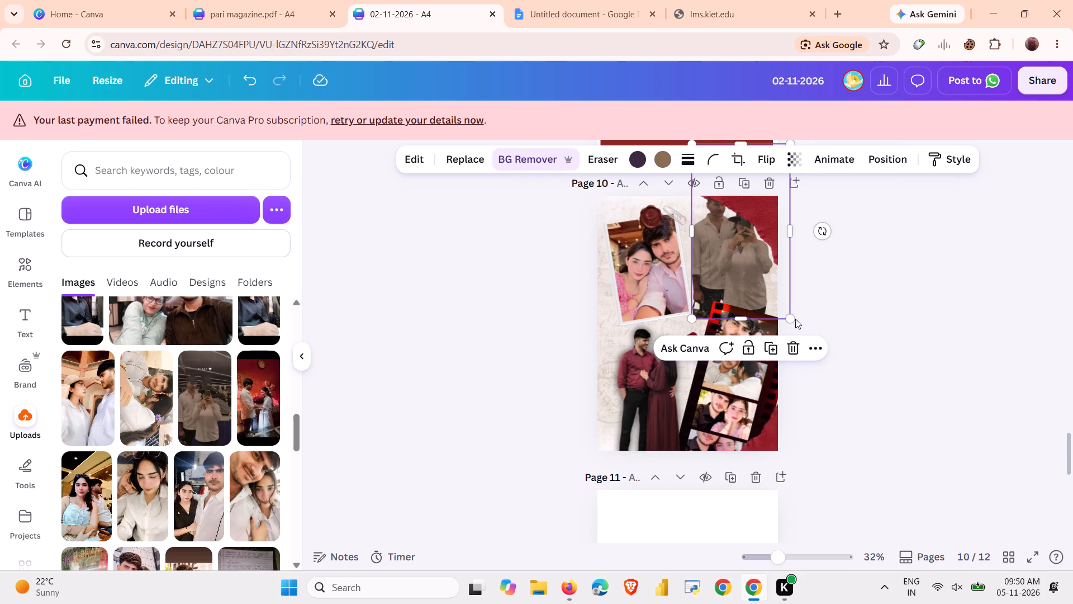
Enlarge the mirror-selfie cut-out on page 10 and move it lower so it sits behind the top of the film strip.
drag(793, 319, 824, 372)
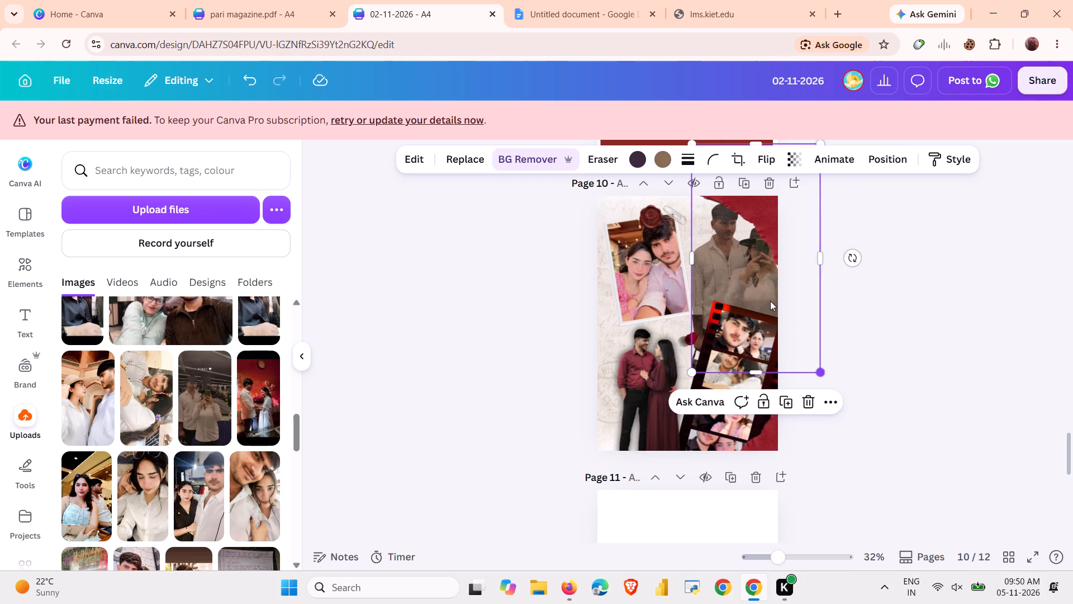
drag(754, 273, 744, 299)
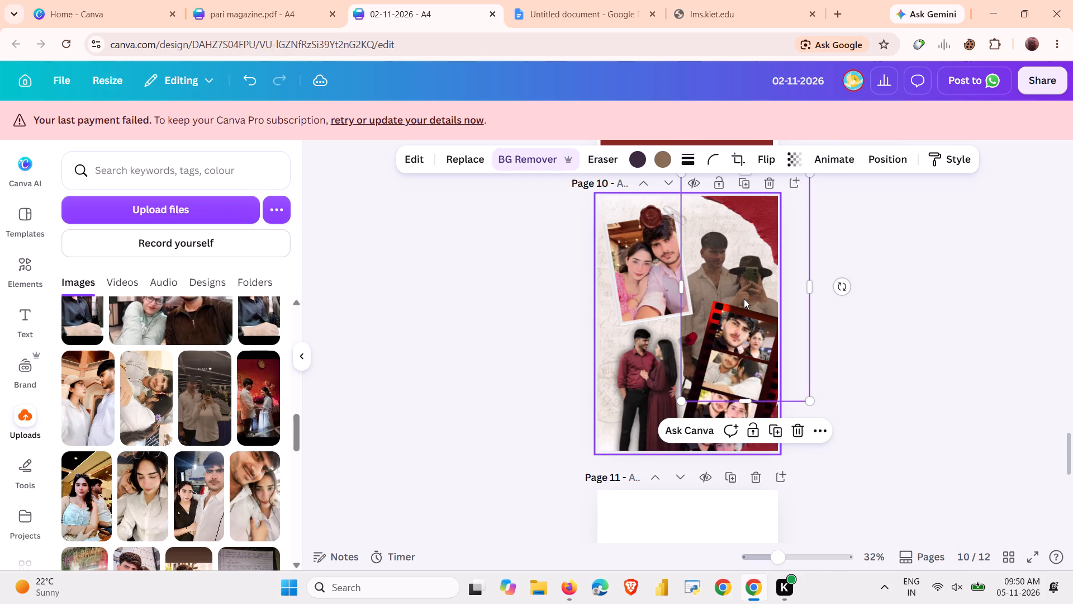
click(941, 338)
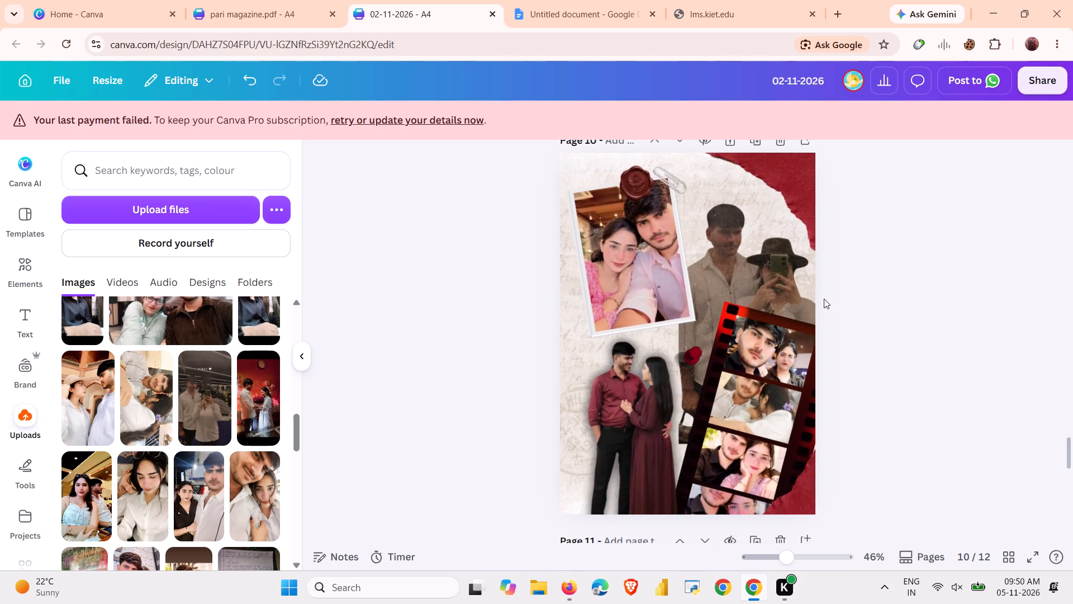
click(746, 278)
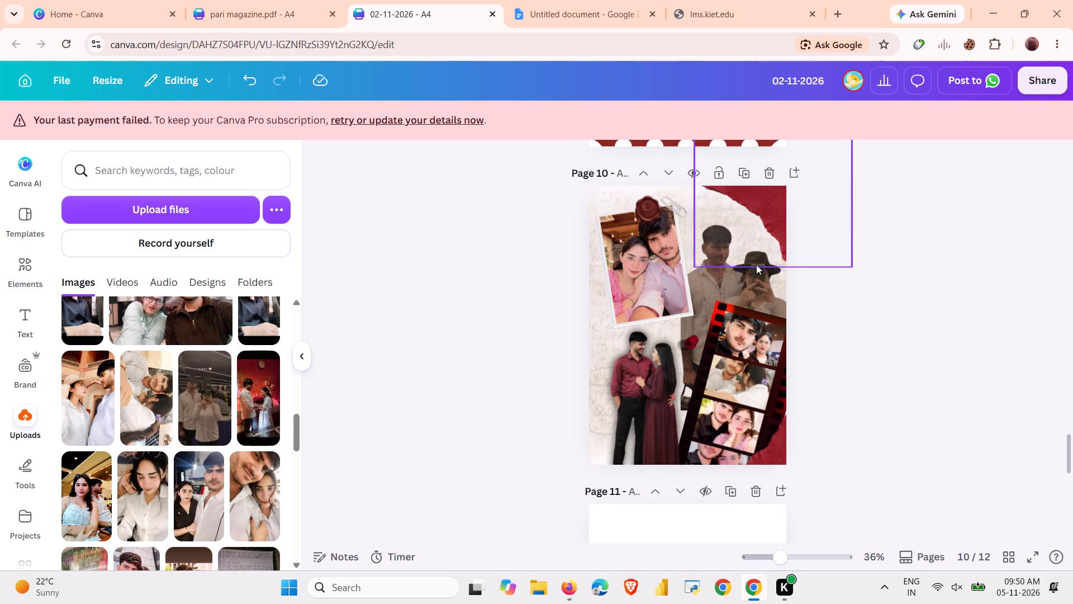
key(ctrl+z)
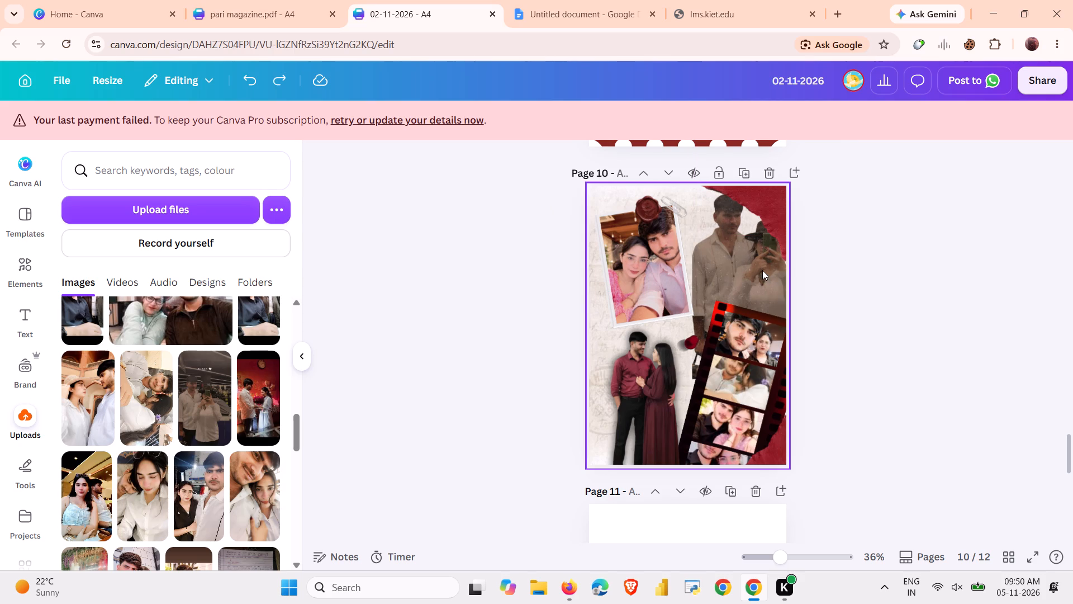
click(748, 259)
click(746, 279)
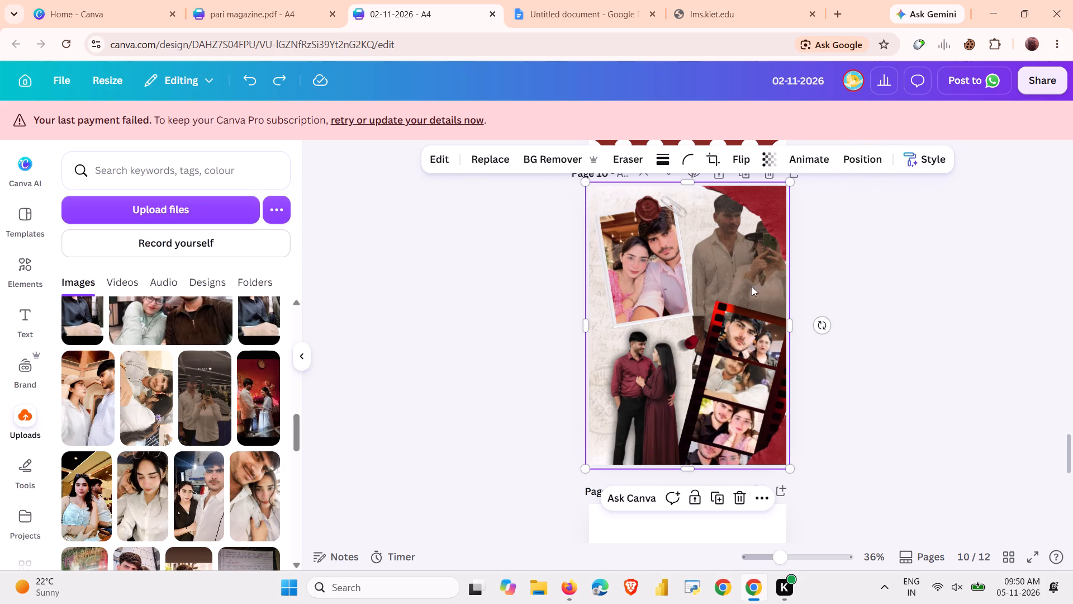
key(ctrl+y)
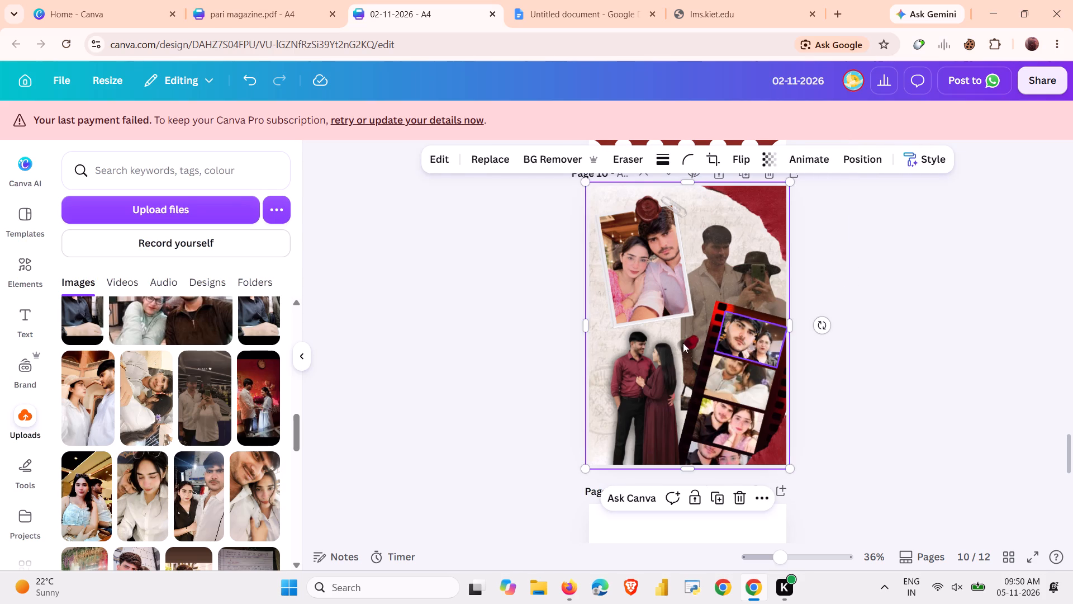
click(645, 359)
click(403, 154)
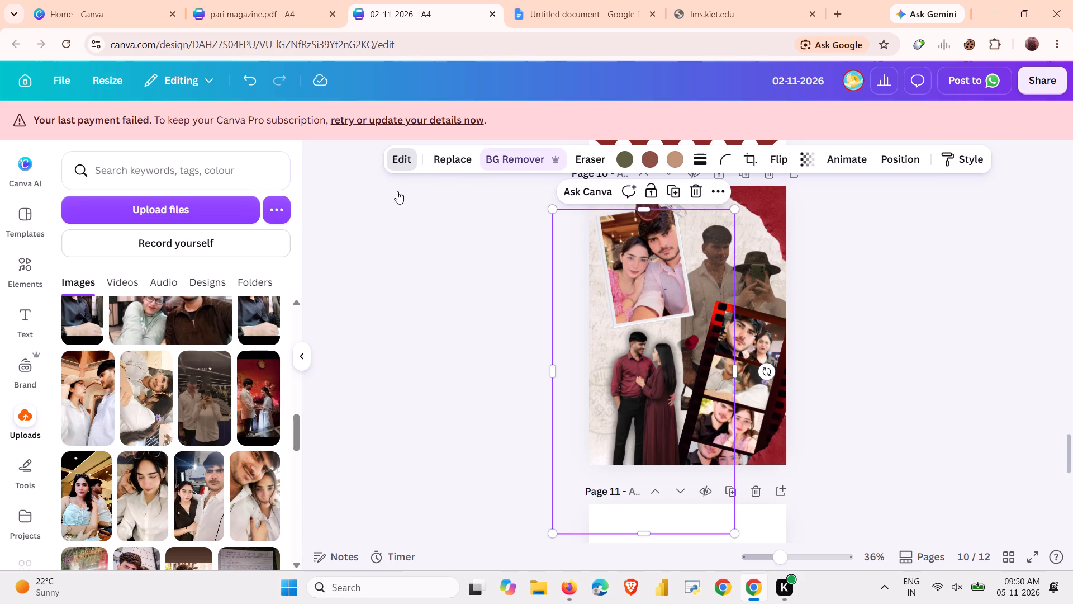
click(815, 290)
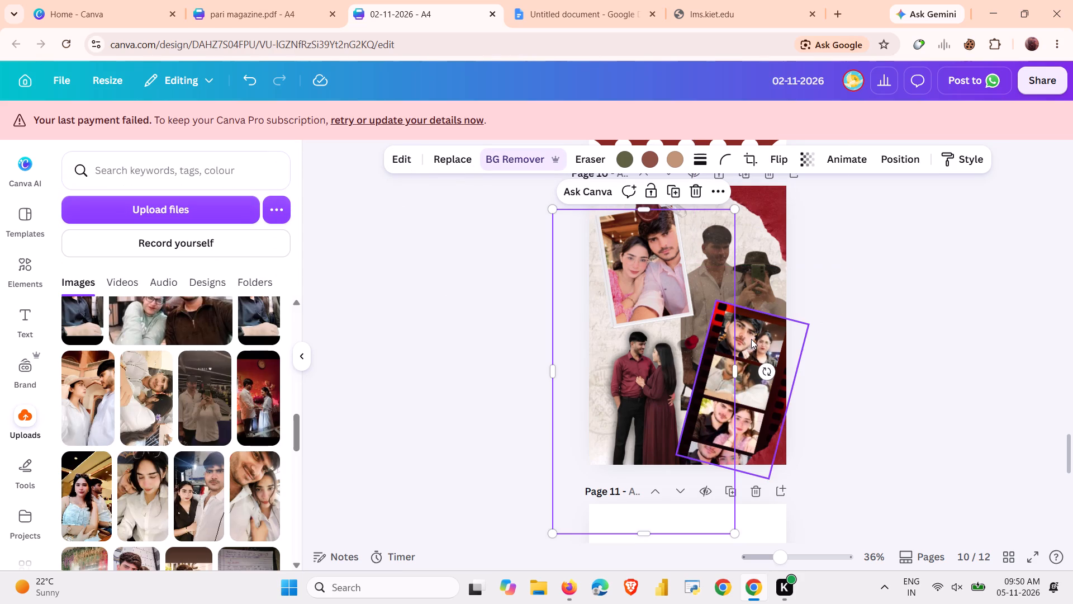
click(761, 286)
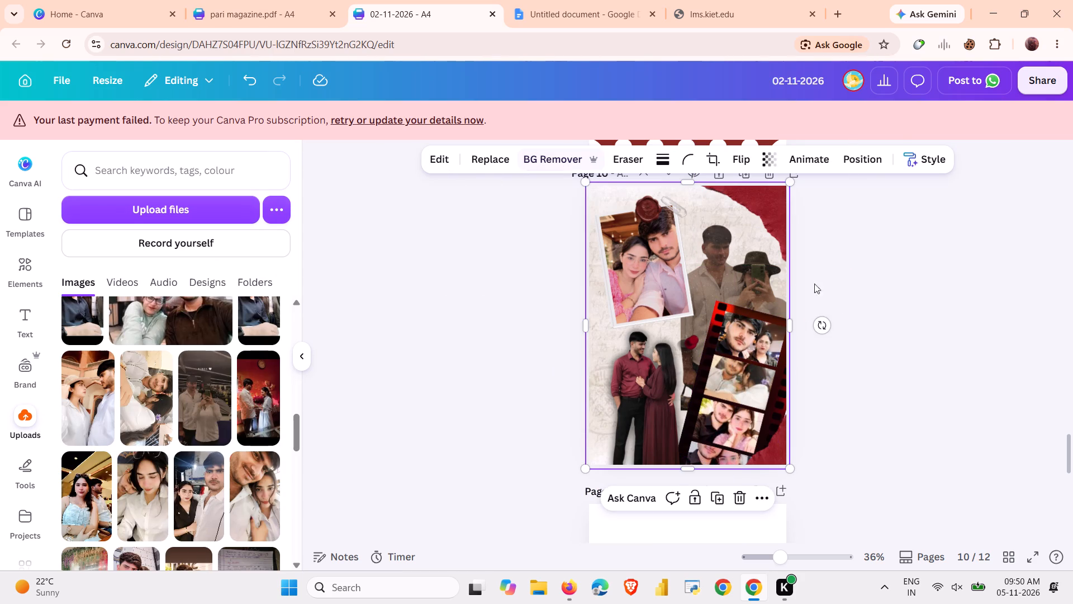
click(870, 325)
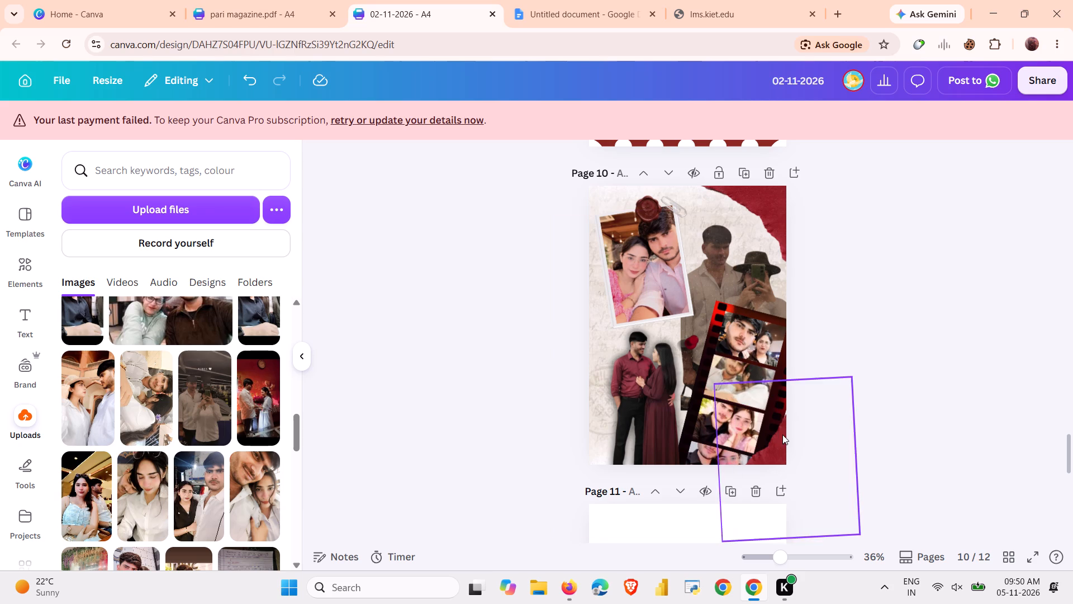
Search elements for "love", add the black hand-drawn heart, shrink it and place it at page 10's top, beside the polaroid's paper clip.
click(16, 280)
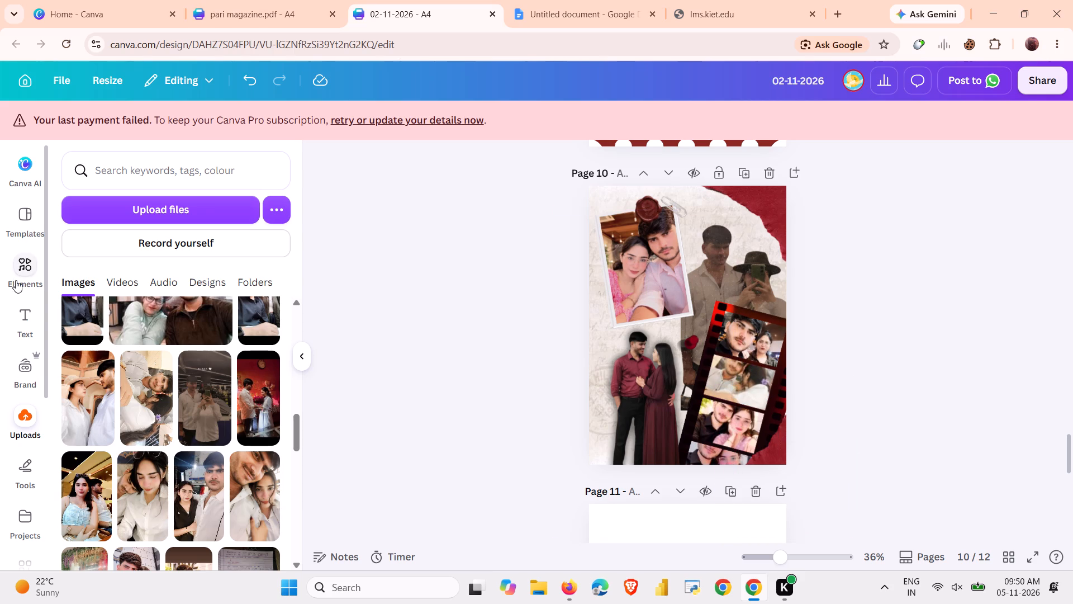
click(156, 175)
text(love)
key(Return)
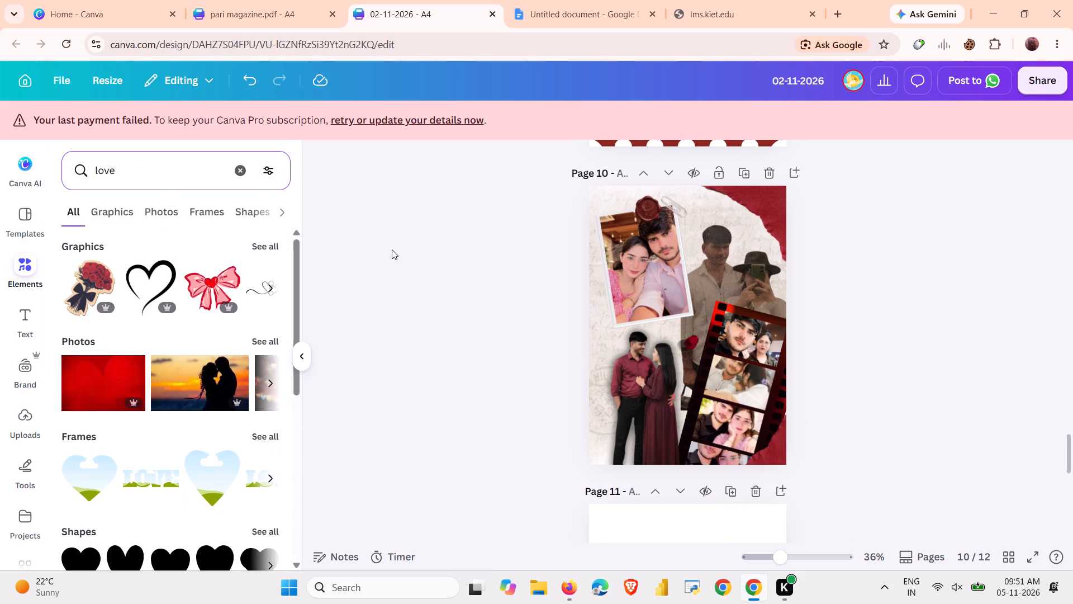
click(146, 293)
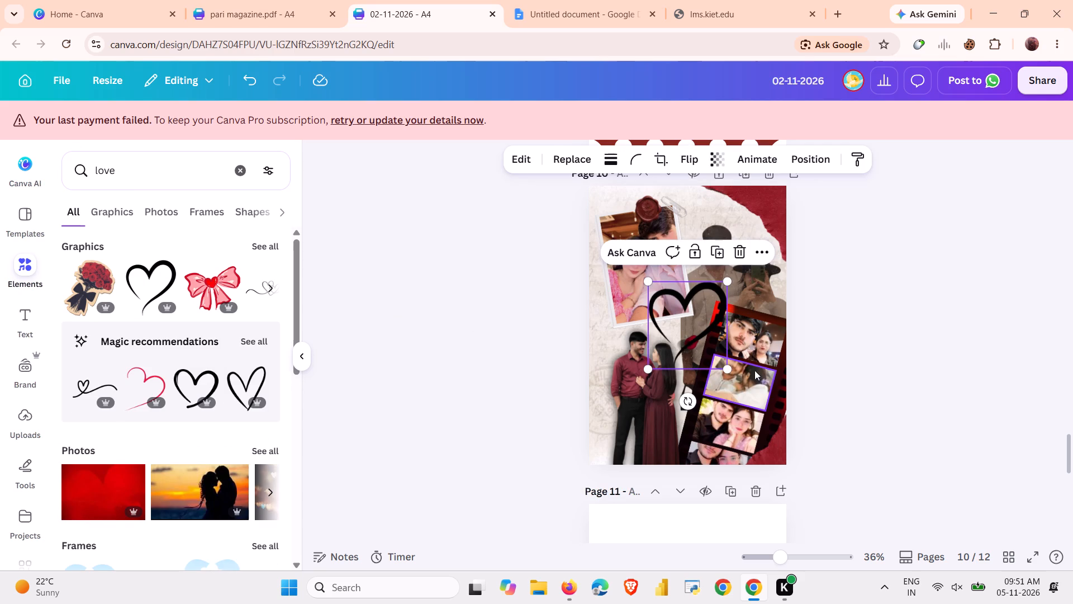
drag(723, 372, 656, 333)
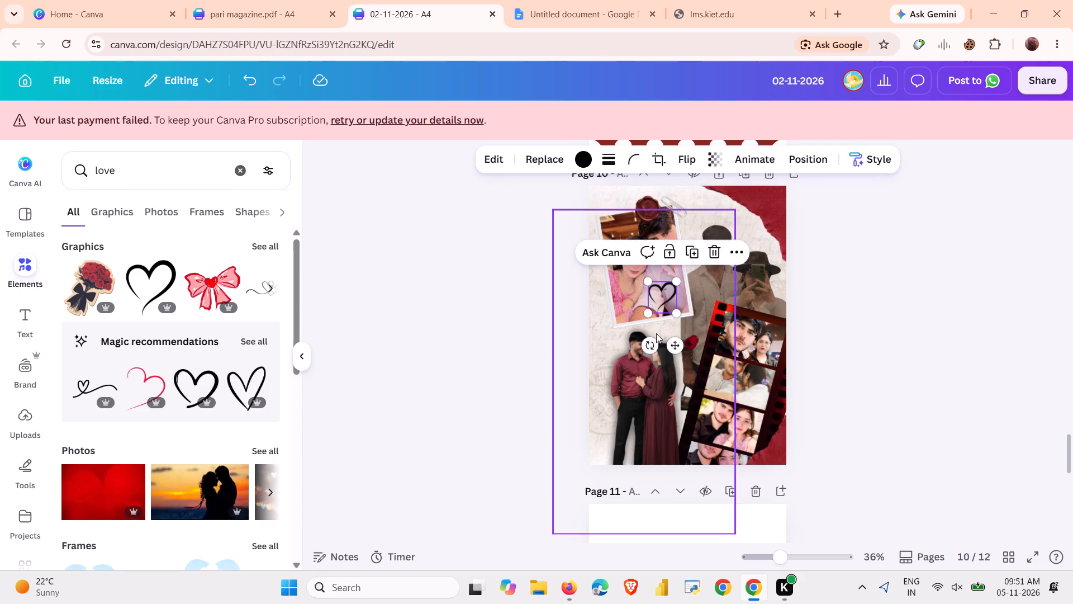
drag(672, 347, 702, 259)
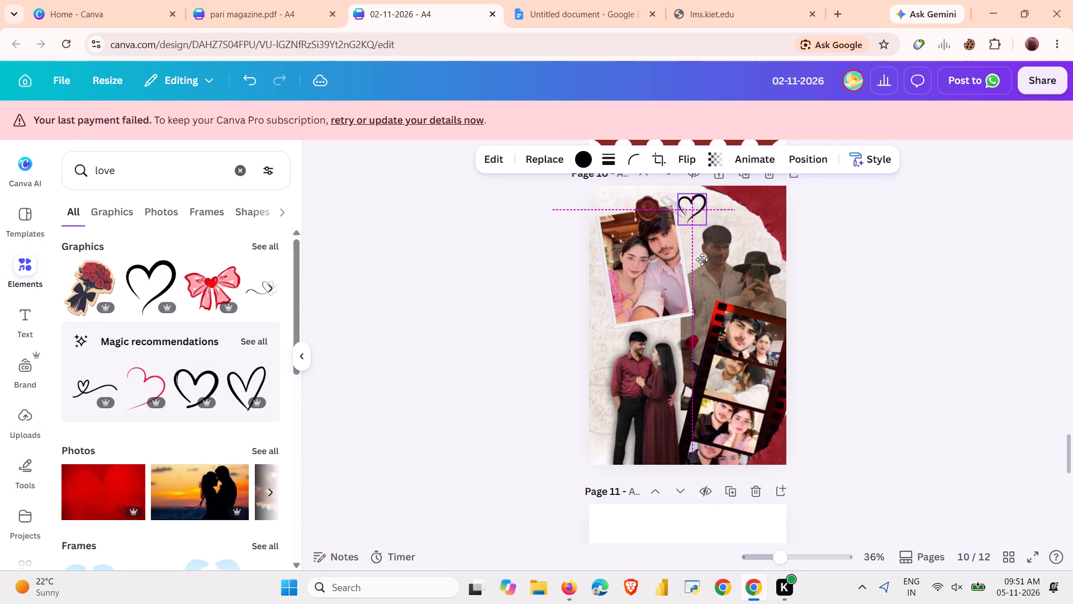
drag(702, 259, 702, 259)
click(888, 285)
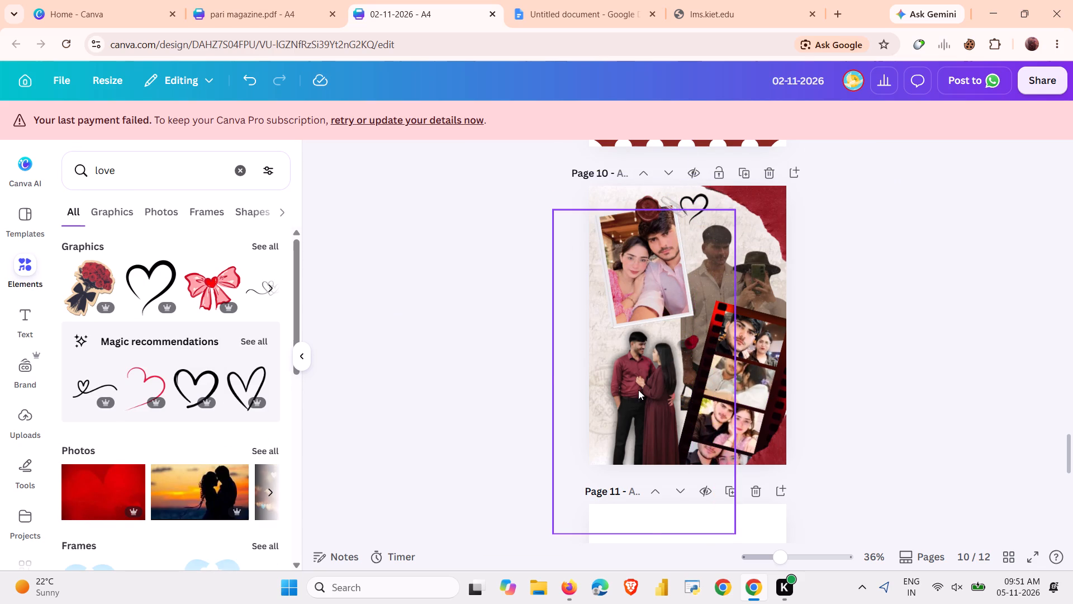
Replace the glow on page 10's maroon couple cut-out with an Outline shadow coloured salmon pink, about #DD7E7E.
click(638, 390)
click(397, 147)
click(398, 159)
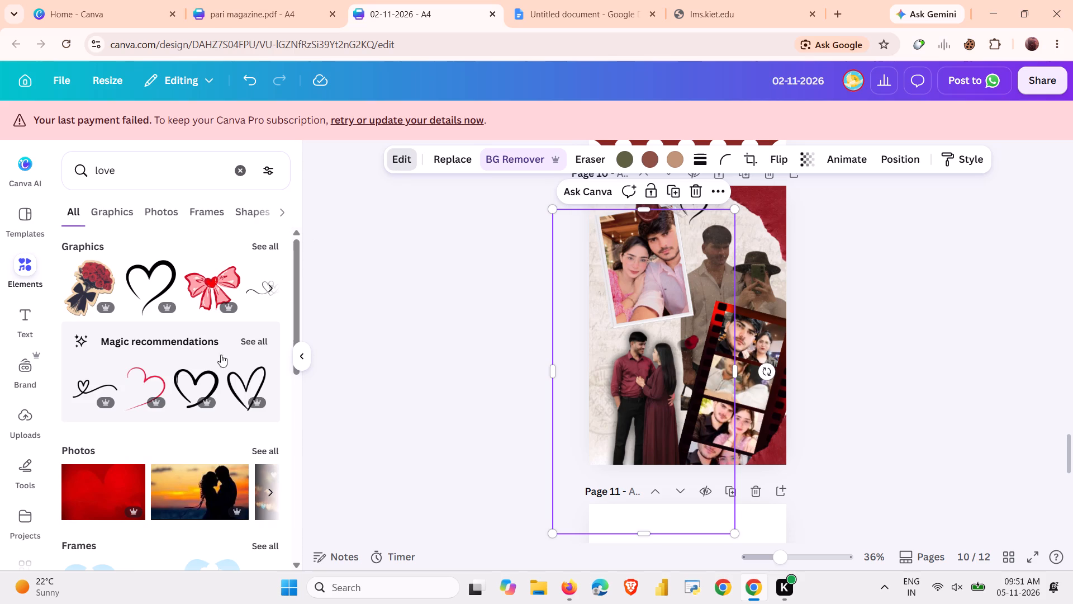
scroll(167, 451, down, 5)
scroll(227, 488, down, 3)
click(281, 466)
click(276, 466)
scroll(276, 466, down, 4)
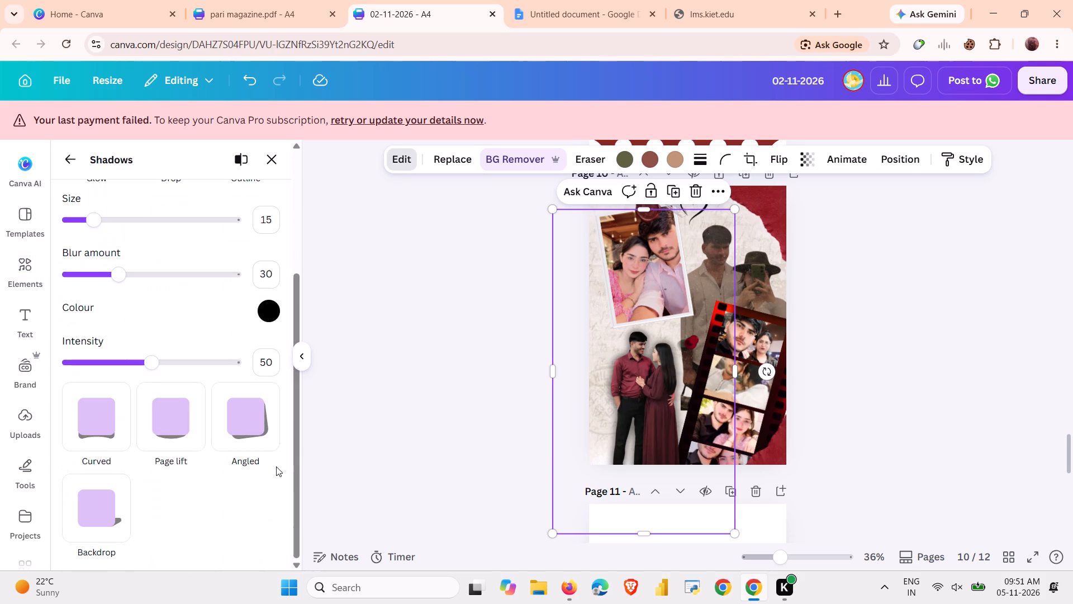
scroll(216, 246, up, 2)
click(227, 306)
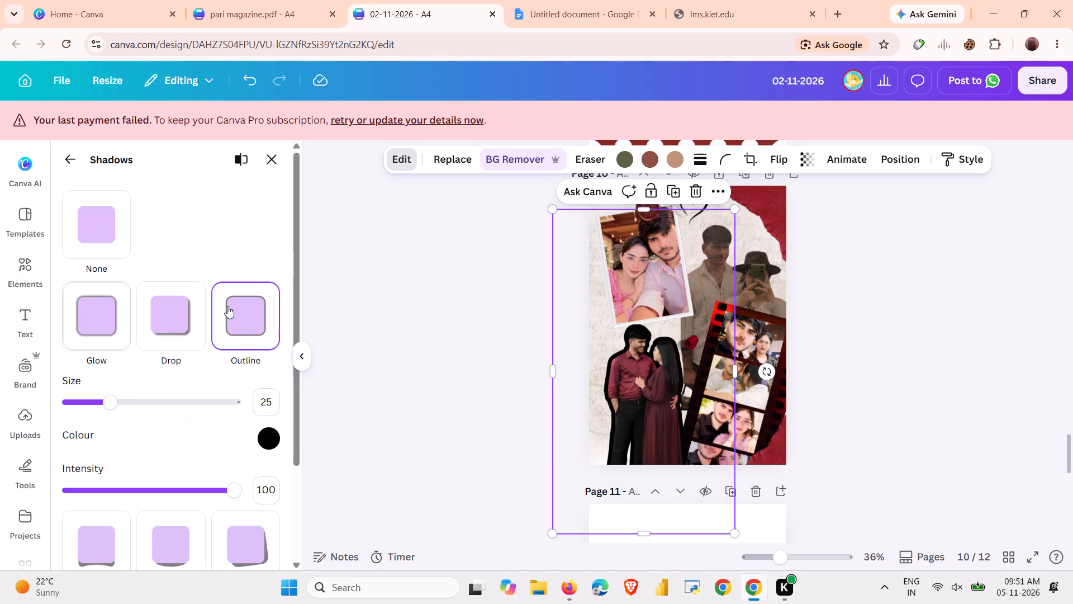
click(267, 432)
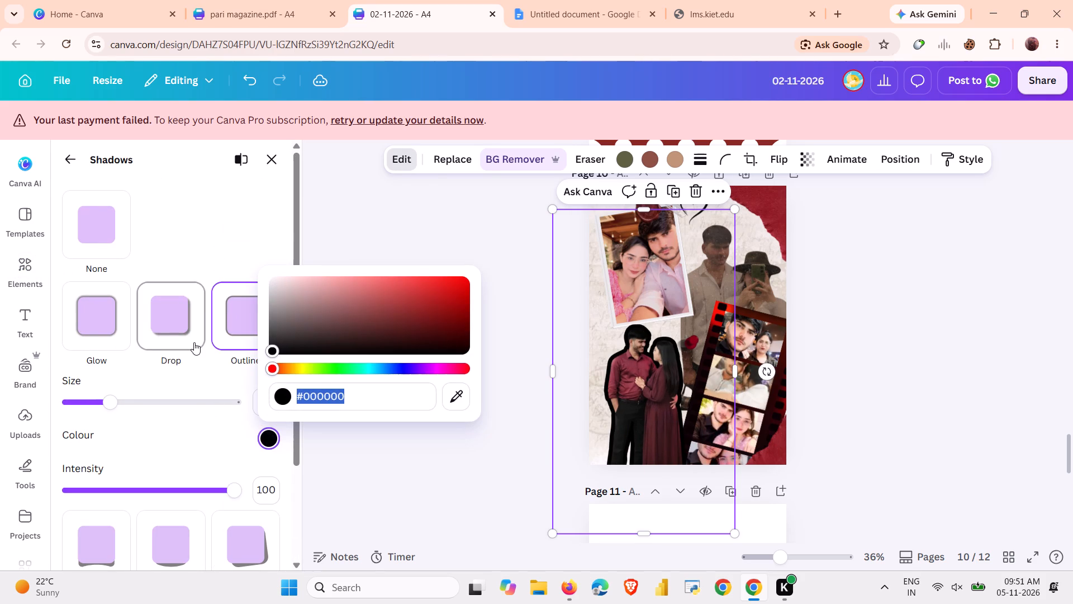
click(272, 287)
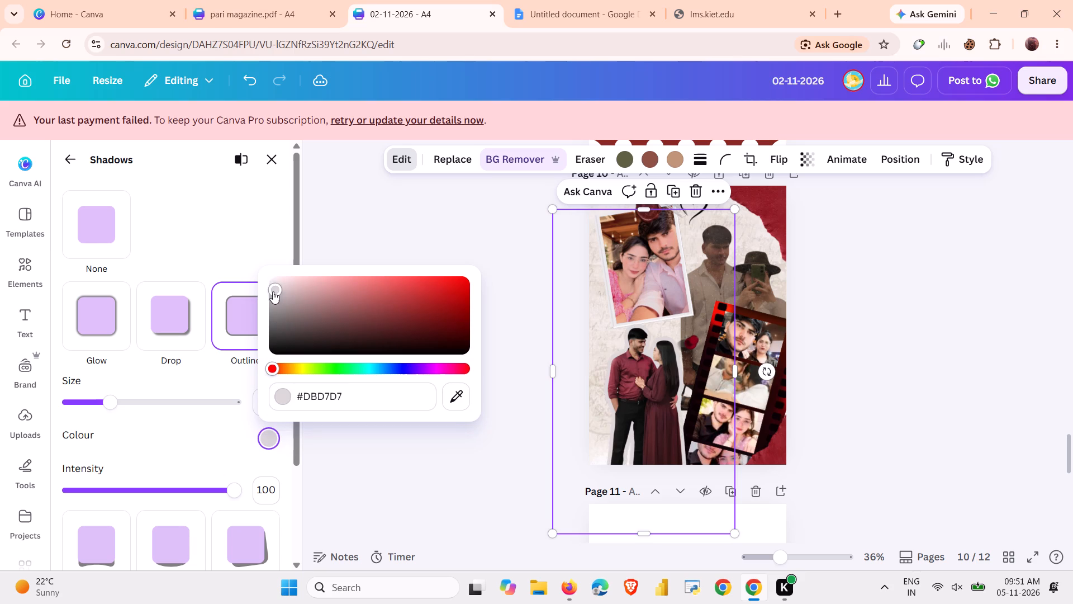
click(272, 297)
click(271, 306)
click(264, 324)
drag(289, 328, 366, 325)
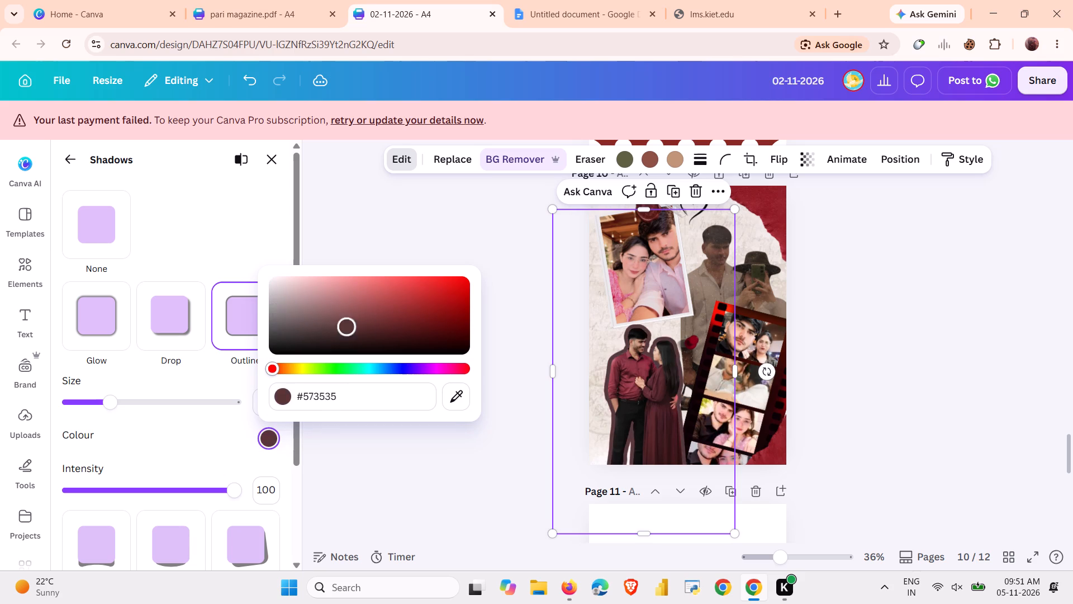
drag(366, 325, 367, 316)
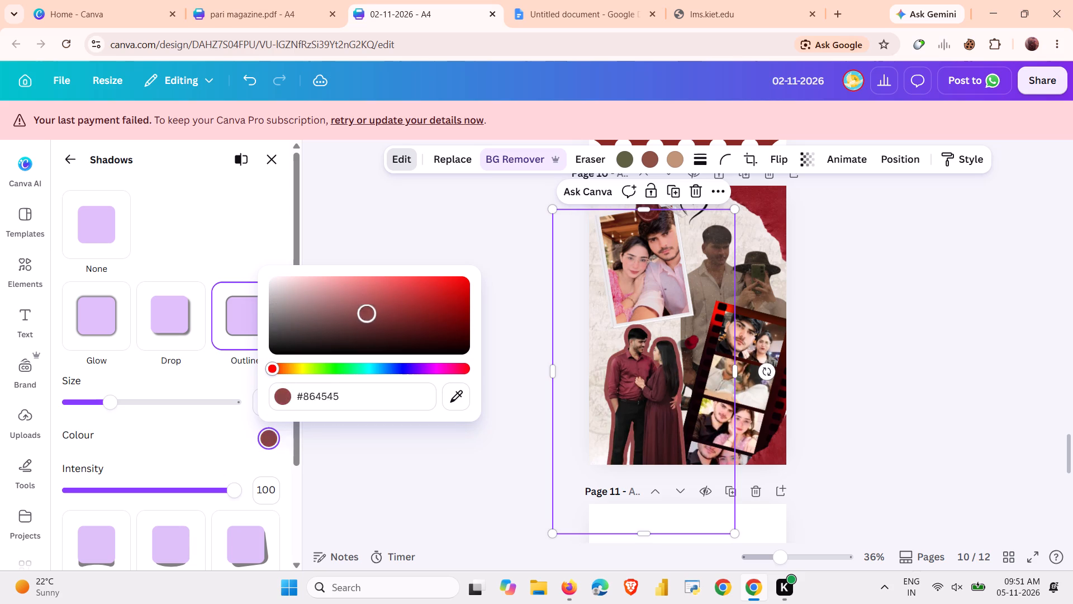
drag(367, 316, 361, 291)
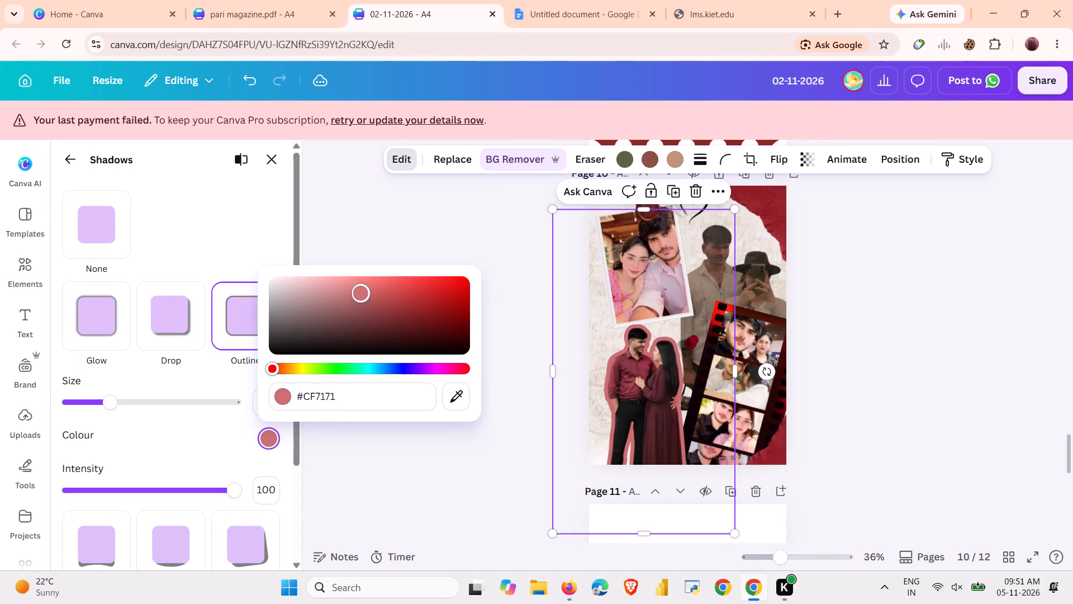
drag(361, 291, 360, 284)
click(360, 284)
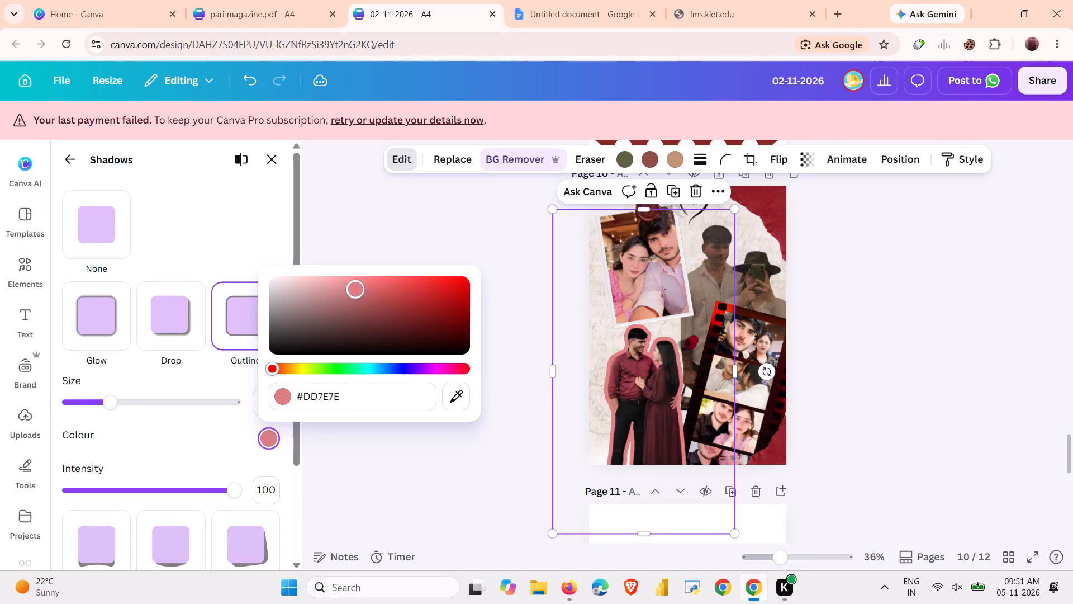
click(452, 202)
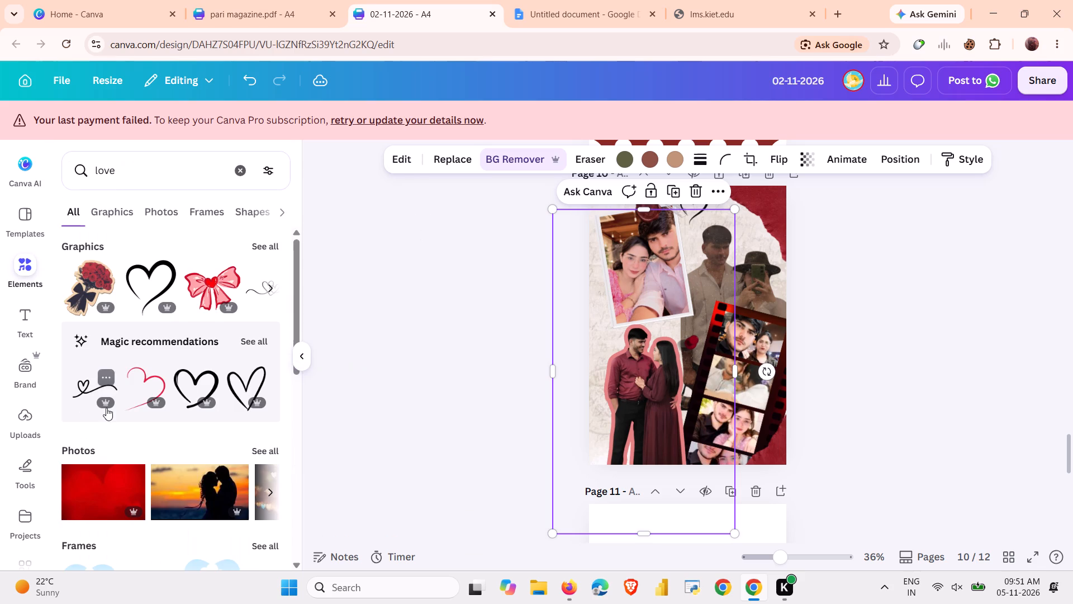
Reduce the Outline shadow size on the maroon couple cut-out to 10.
click(401, 155)
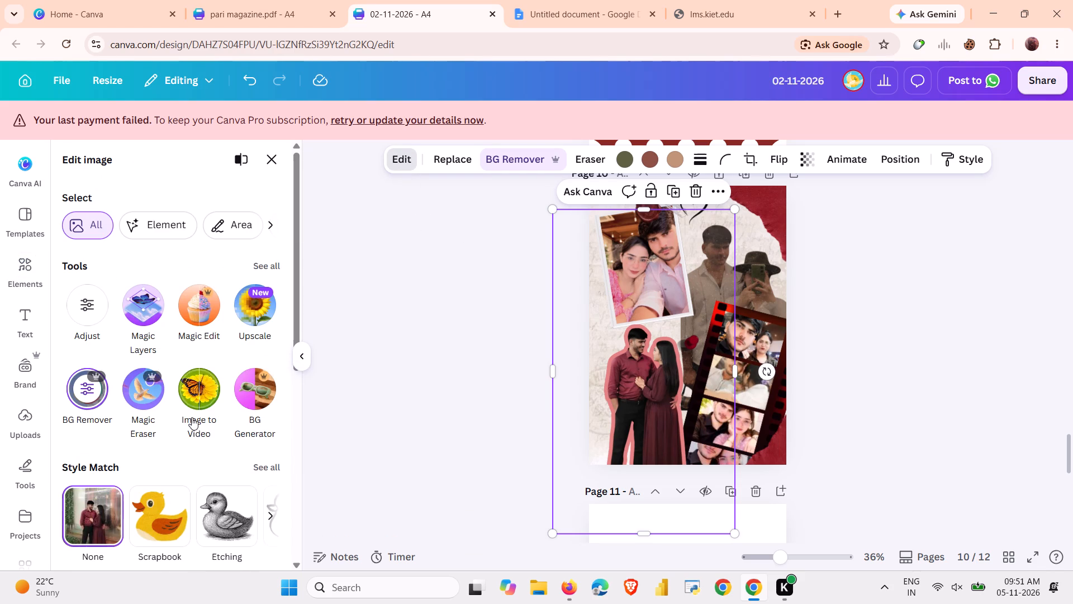
scroll(192, 417, down, 7)
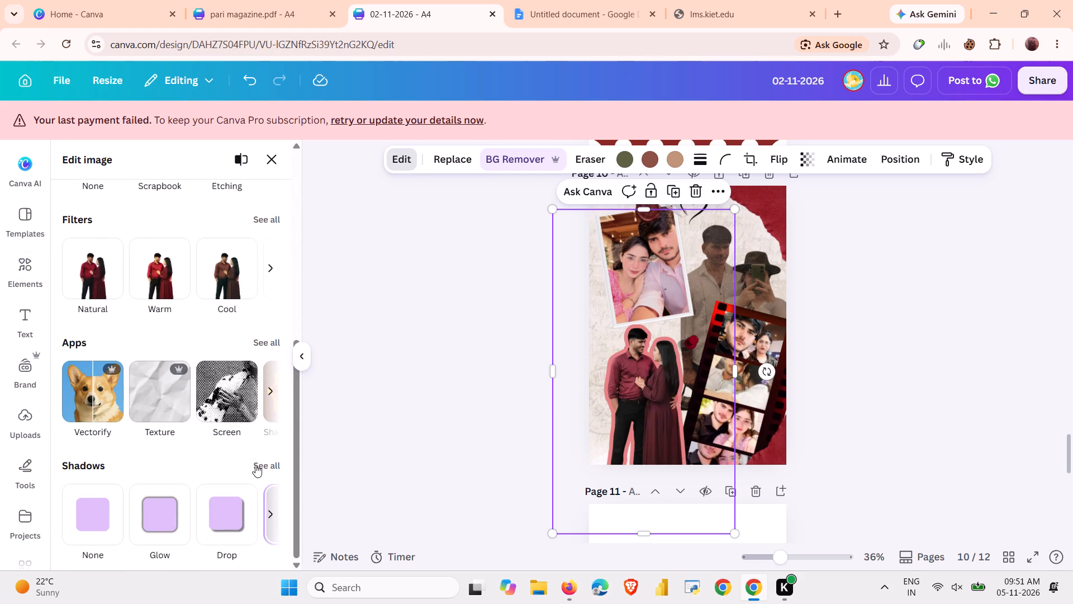
click(263, 467)
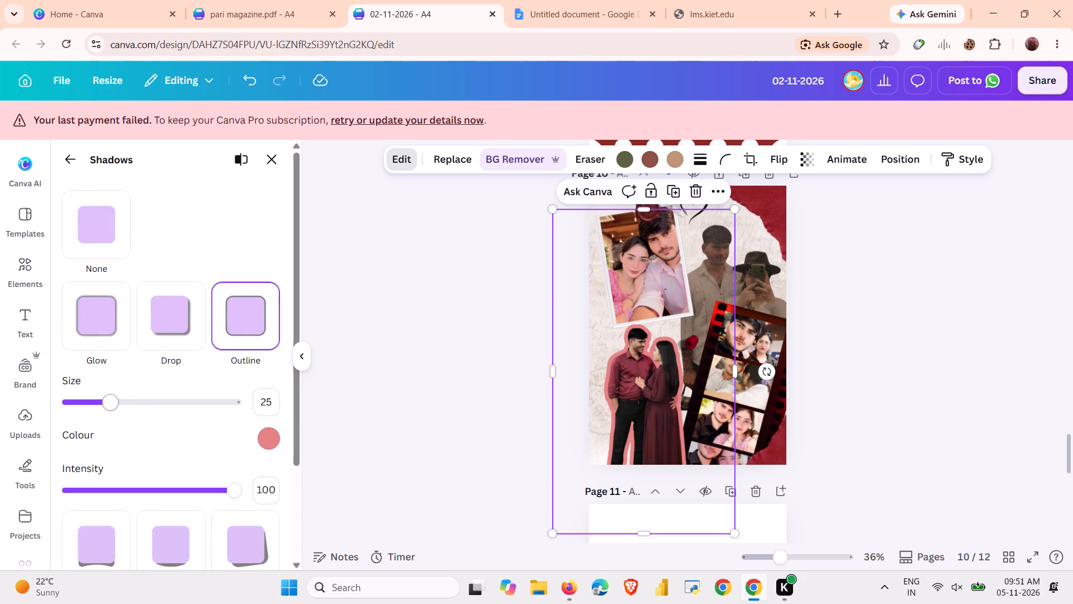
drag(110, 410, 84, 410)
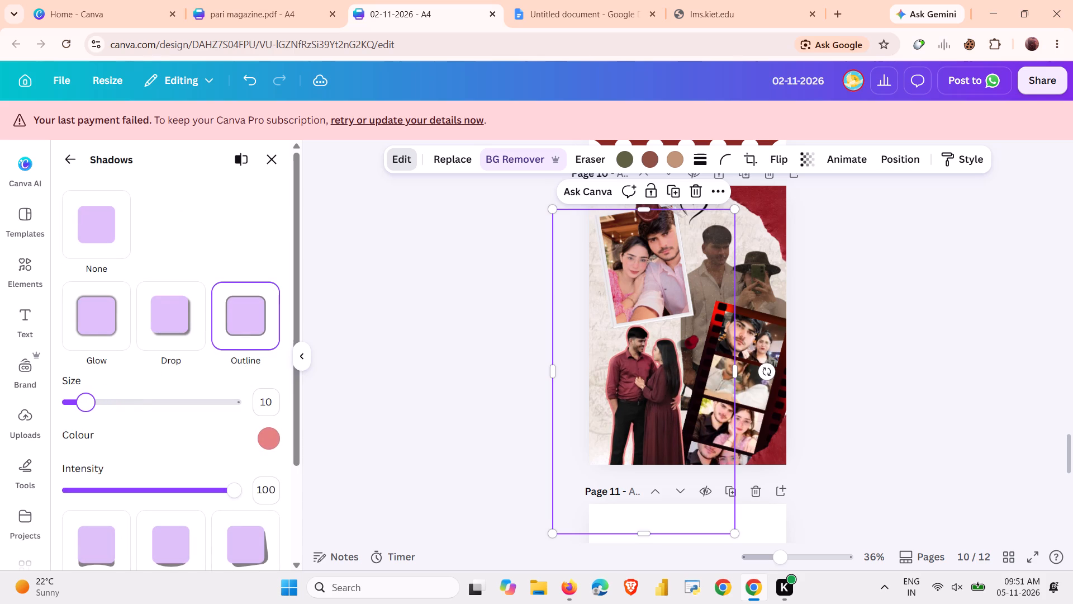
click(824, 327)
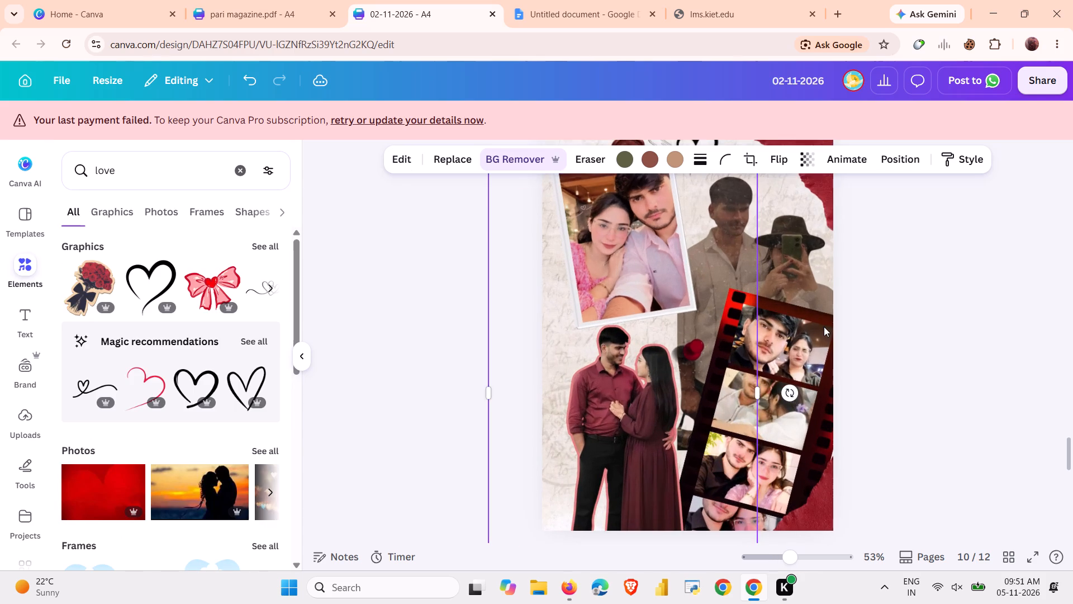
click(824, 327)
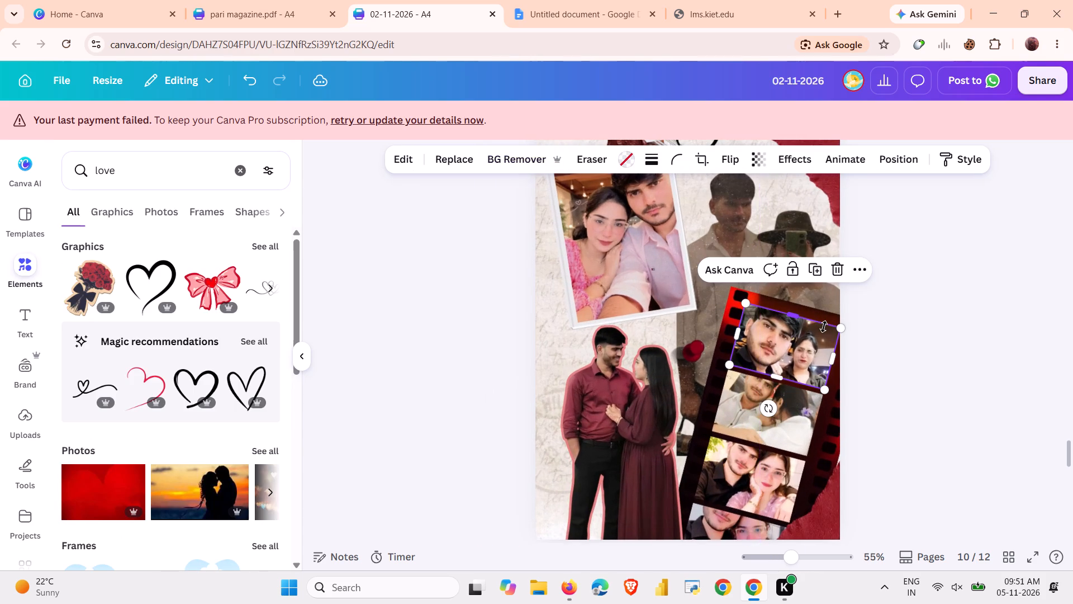
click(942, 358)
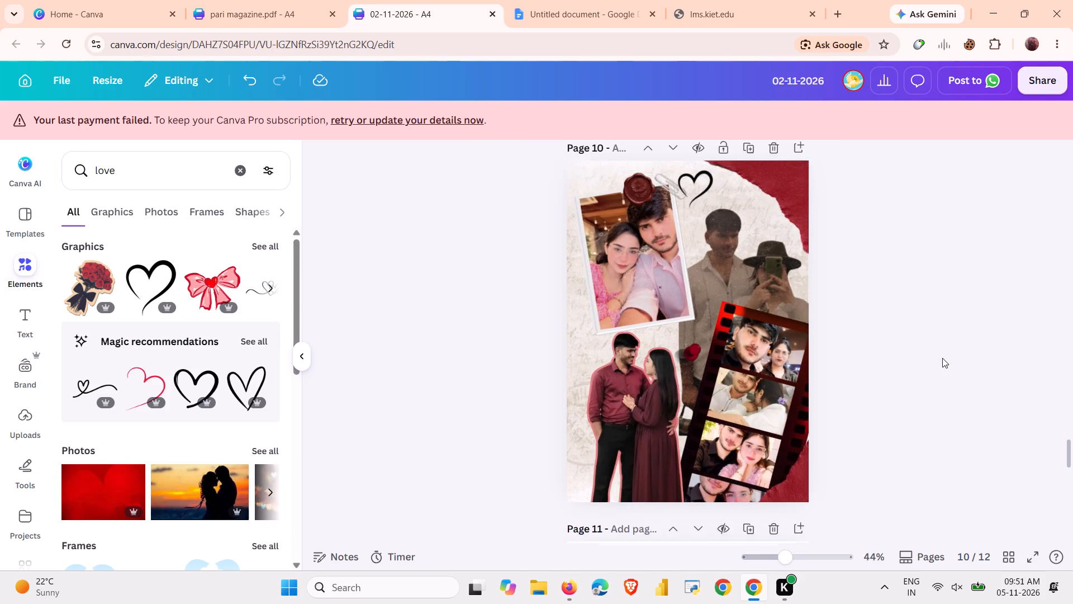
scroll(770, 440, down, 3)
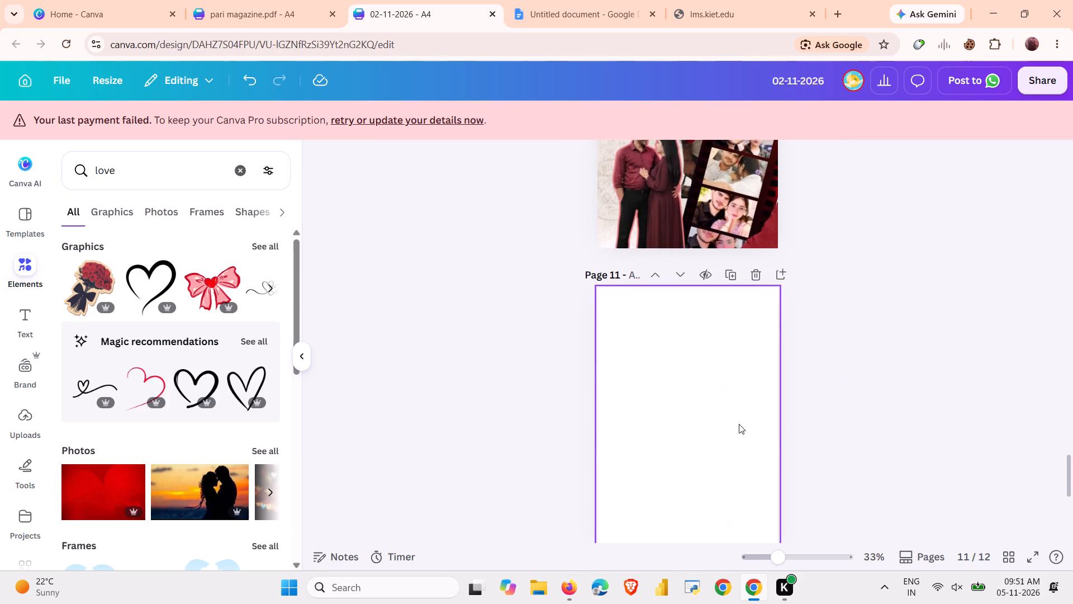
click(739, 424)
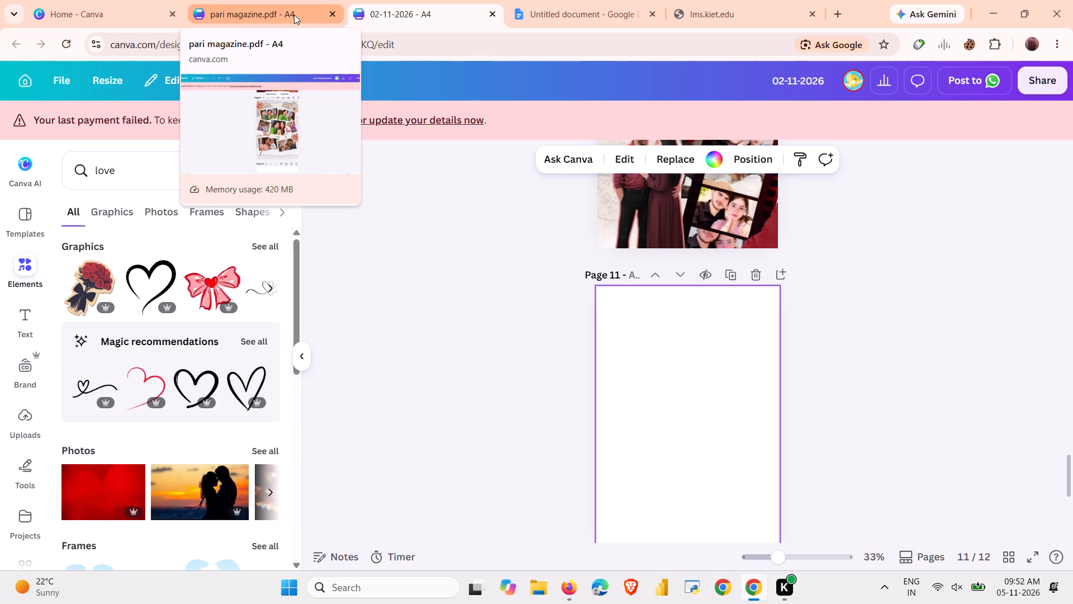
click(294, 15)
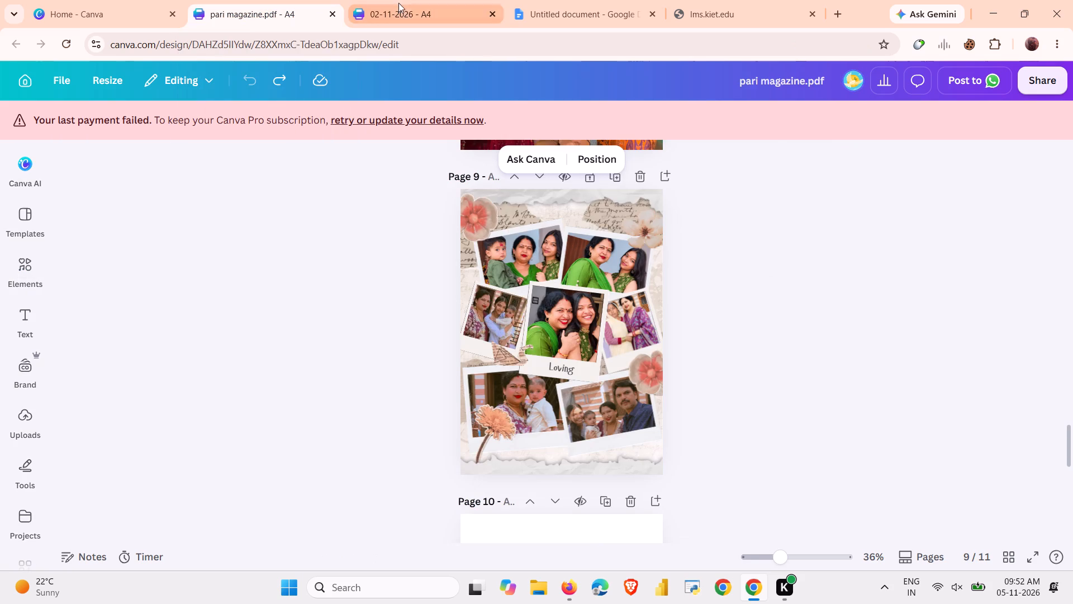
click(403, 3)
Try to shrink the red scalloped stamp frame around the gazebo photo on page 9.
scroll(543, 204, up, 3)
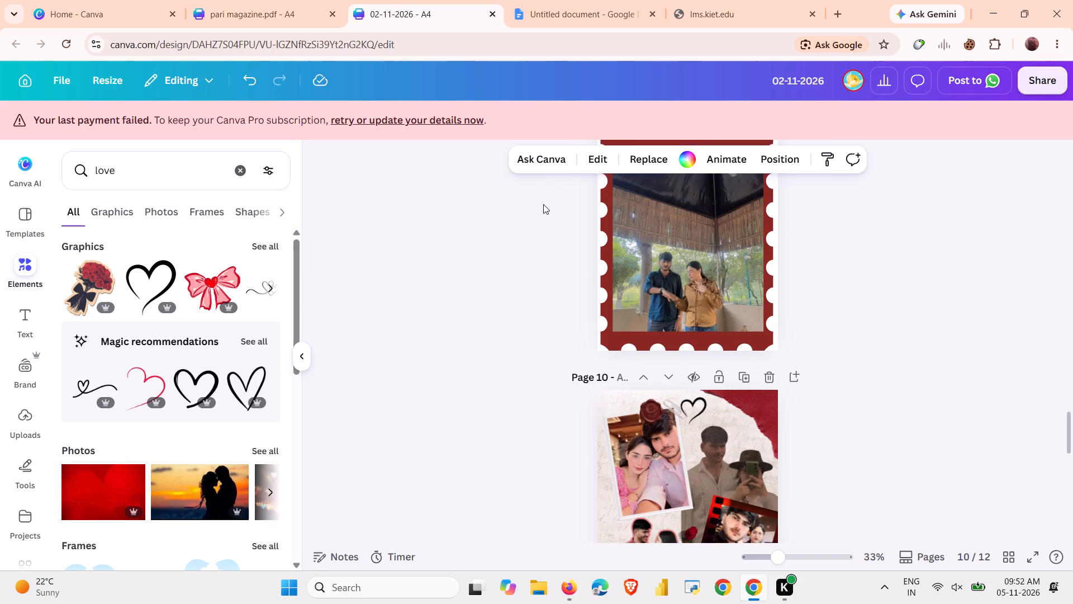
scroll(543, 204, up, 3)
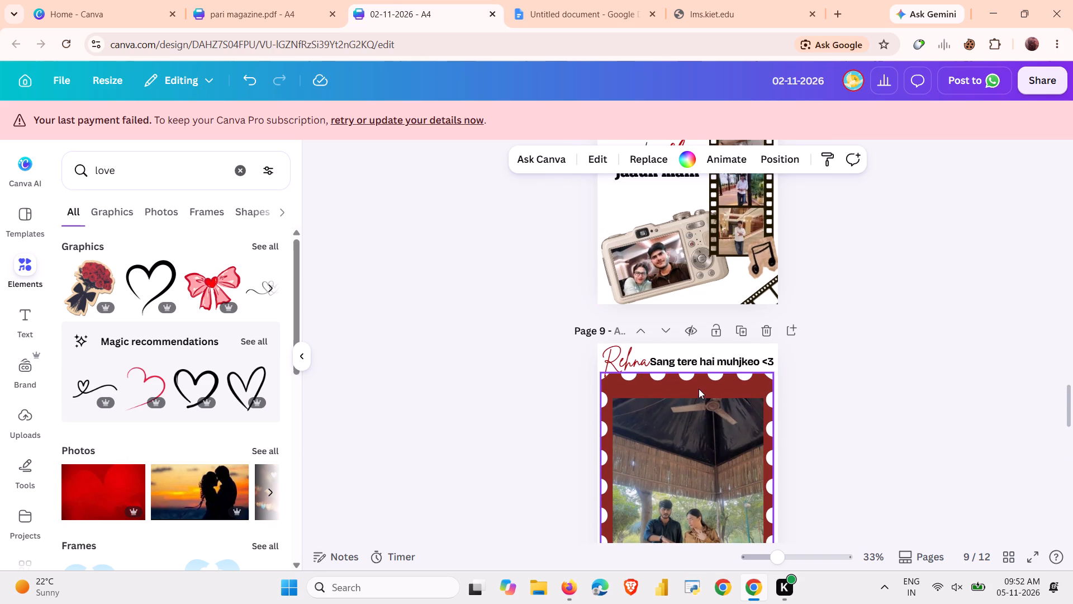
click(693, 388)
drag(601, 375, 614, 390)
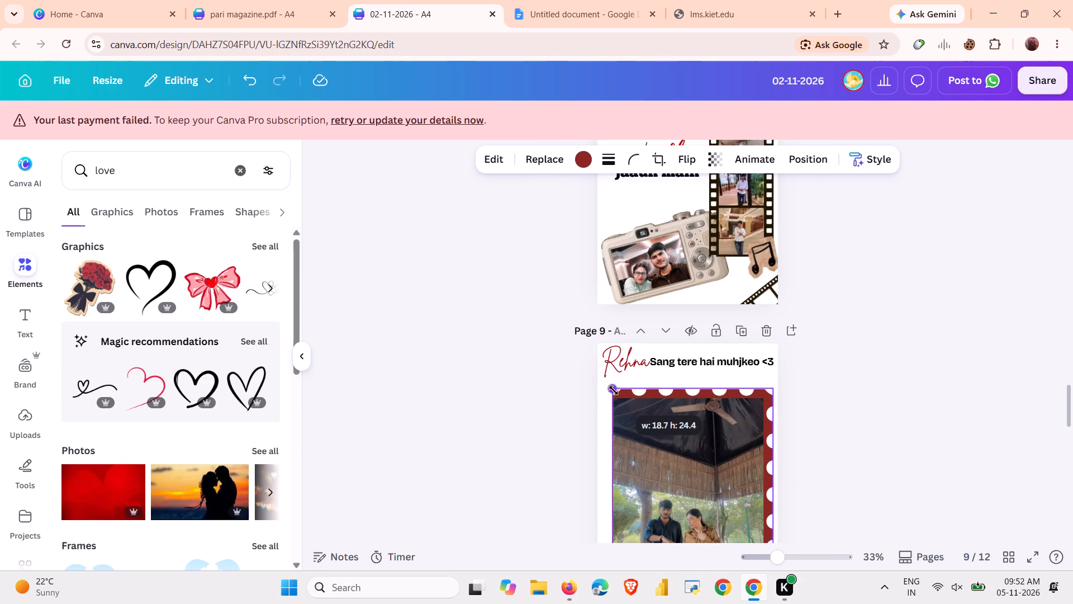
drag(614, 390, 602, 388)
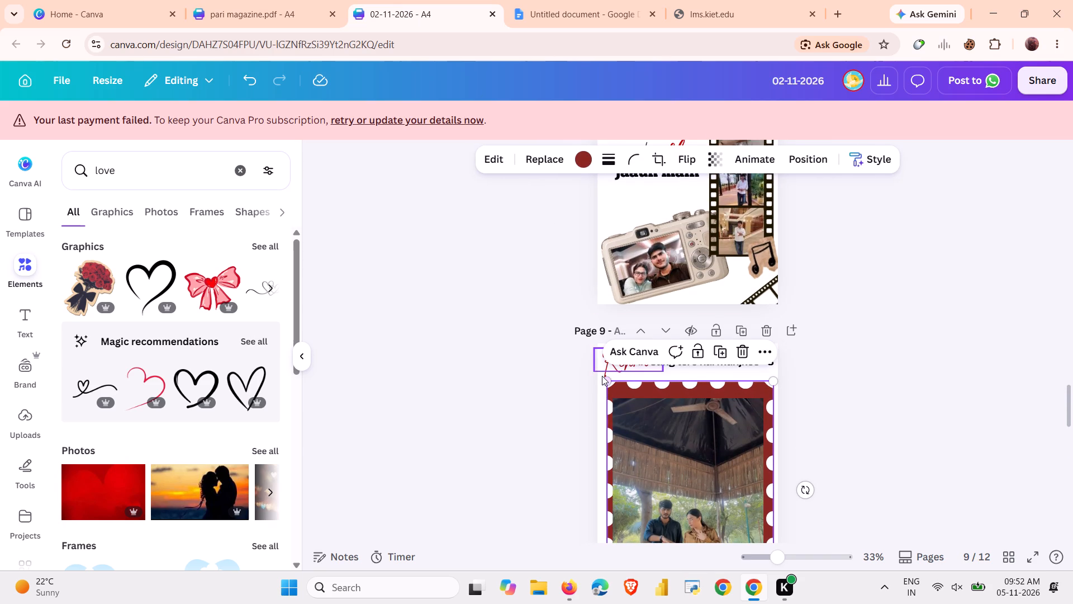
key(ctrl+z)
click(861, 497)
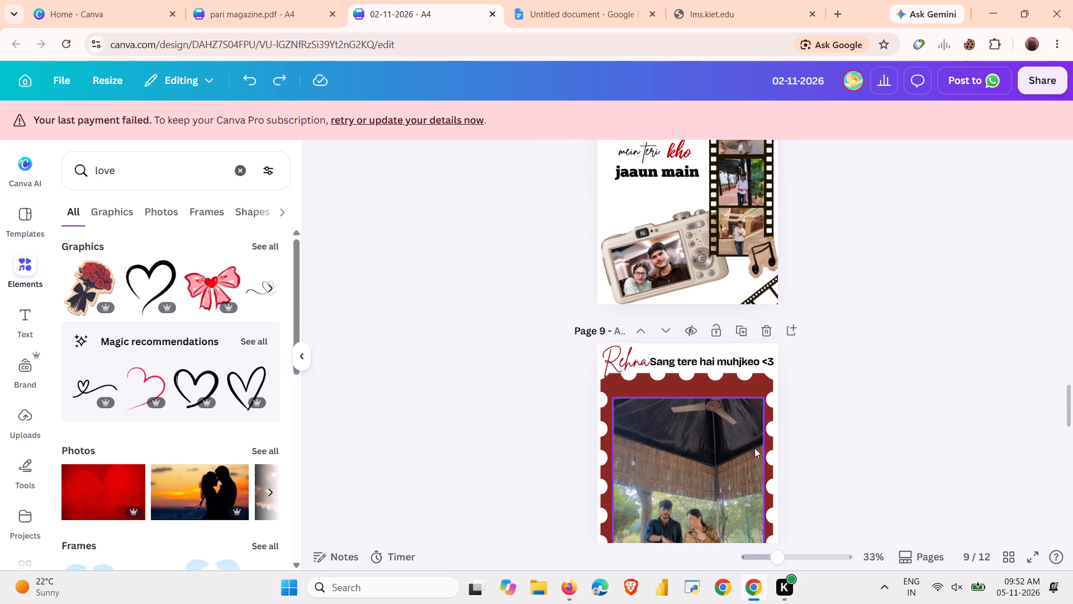
Nudge the gazebo couple photo slightly upward inside the red stamp frame on page 9.
click(732, 449)
drag(732, 449, 732, 441)
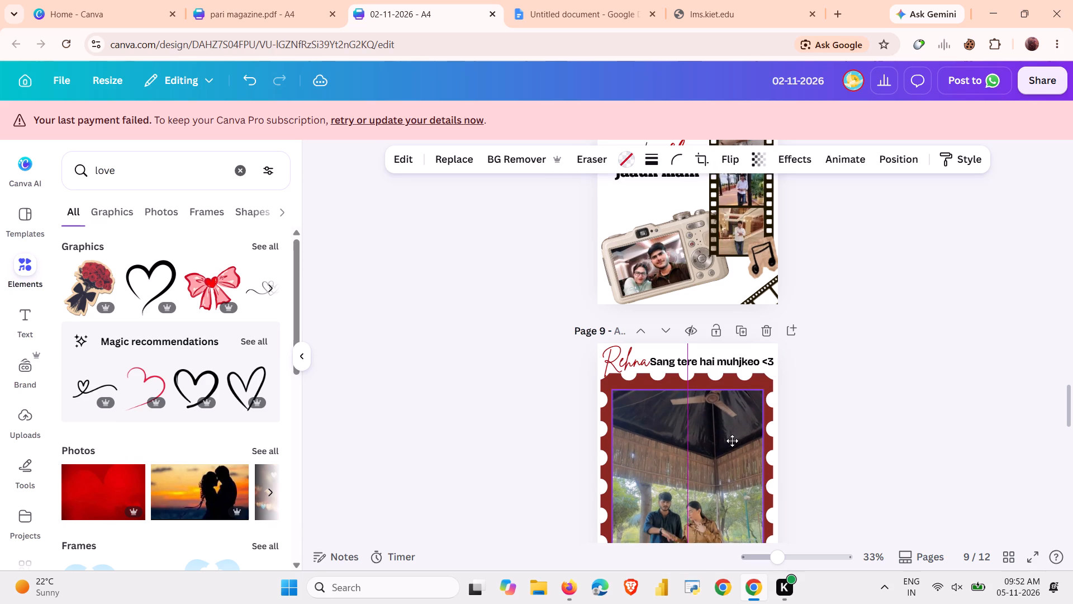
drag(732, 441, 732, 441)
click(869, 413)
Review the layouts of pages 8 to 10 and locate the blank page 11.
scroll(869, 413, down, 2)
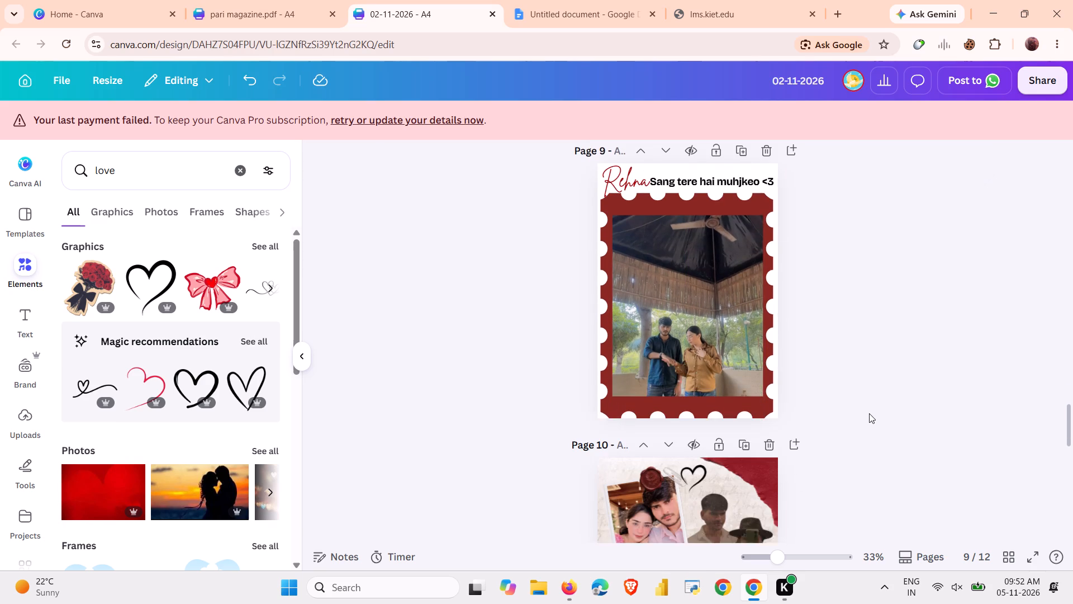
scroll(869, 413, down, 1)
click(704, 345)
click(867, 368)
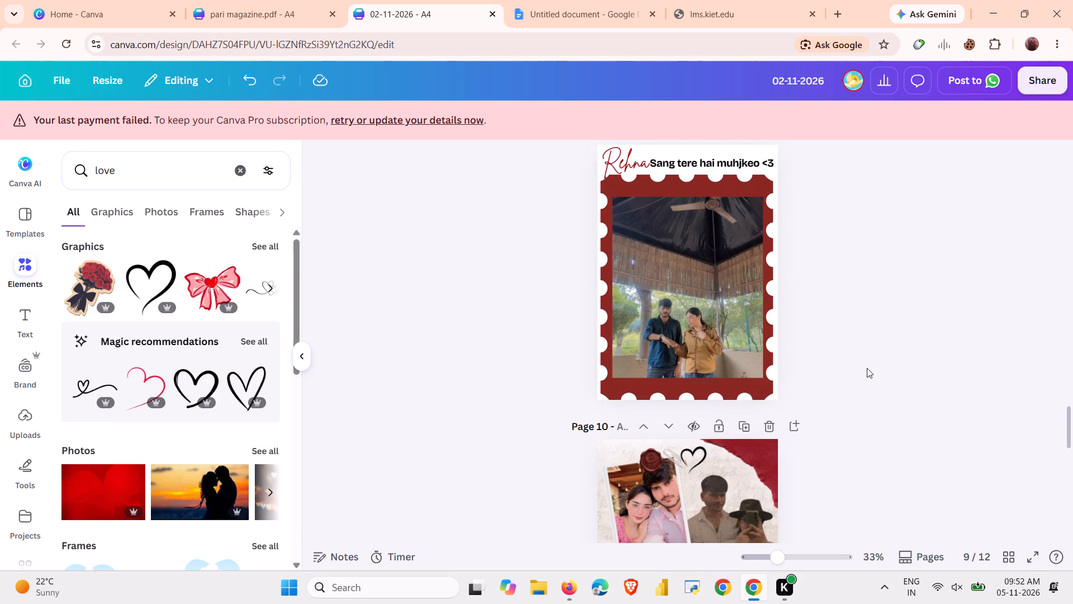
scroll(867, 368, up, 1)
scroll(689, 395, up, 2)
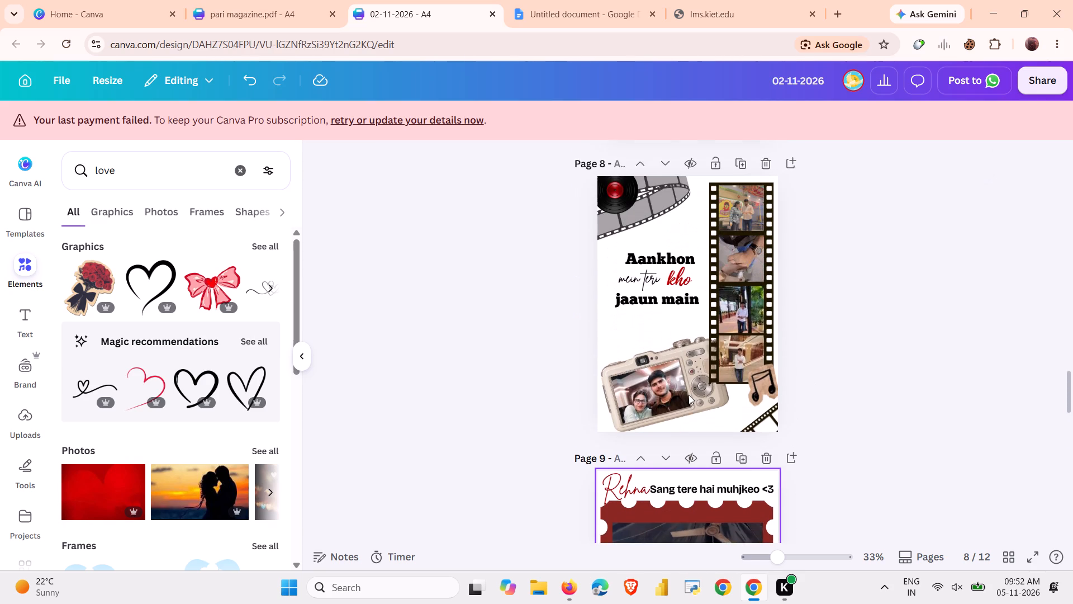
scroll(689, 395, down, 6)
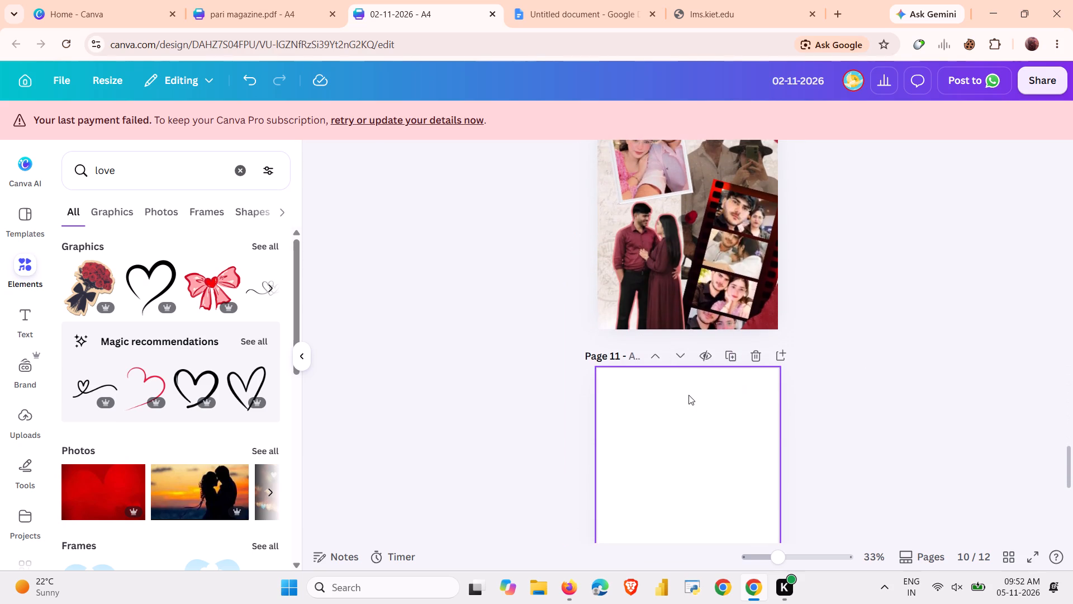
scroll(689, 395, up, 2)
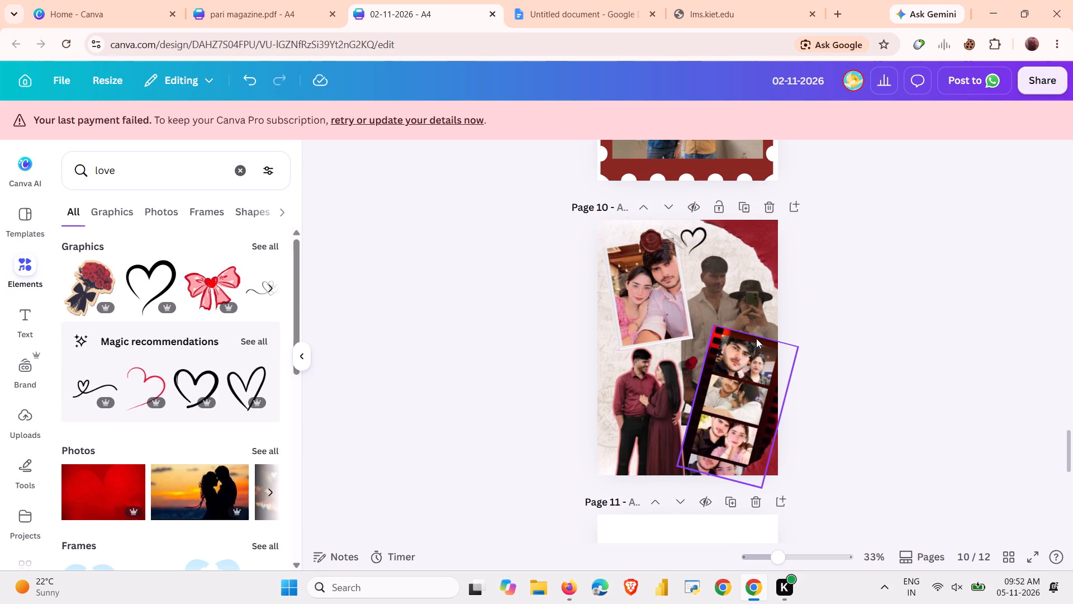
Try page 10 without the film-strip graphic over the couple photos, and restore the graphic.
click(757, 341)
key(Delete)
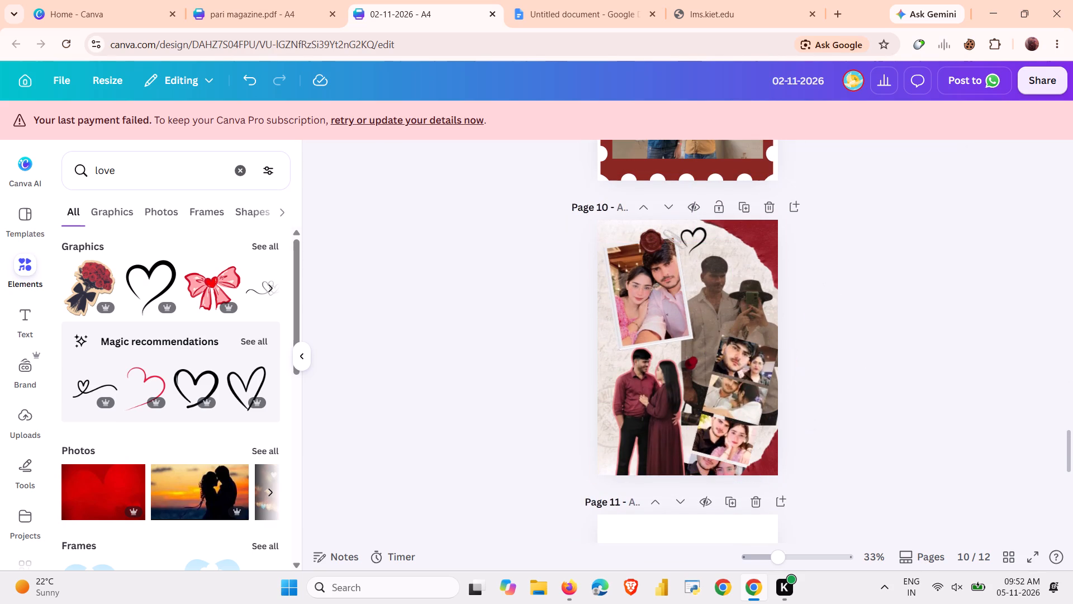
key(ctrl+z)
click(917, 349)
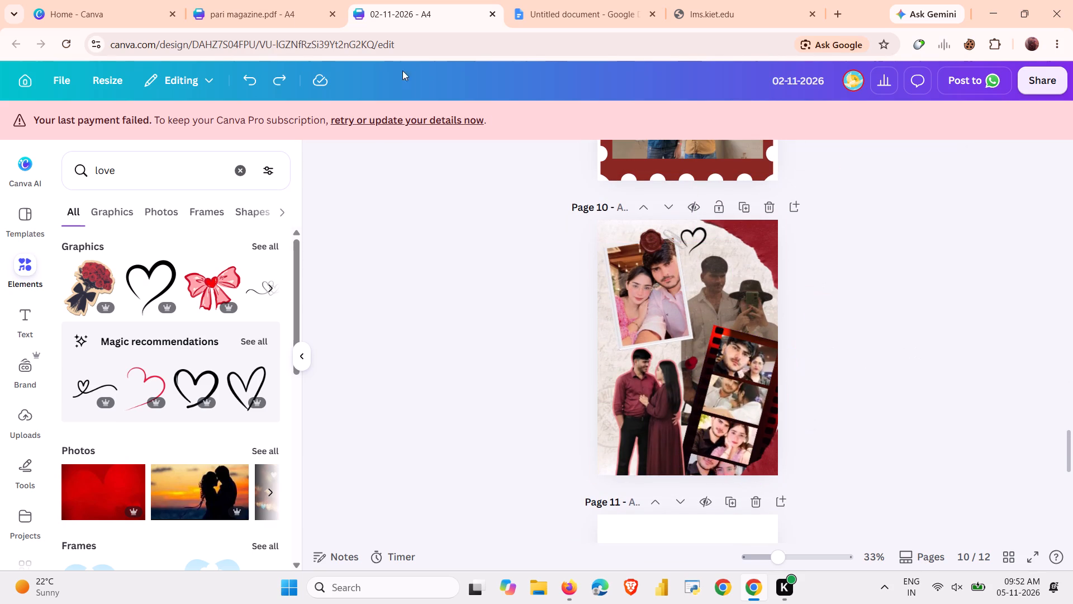
Browse the A4 templates and apply the scrapbook birthday design with gold frames and silver 28 balloons to blank page 11.
scroll(550, 281, down, 4)
click(692, 342)
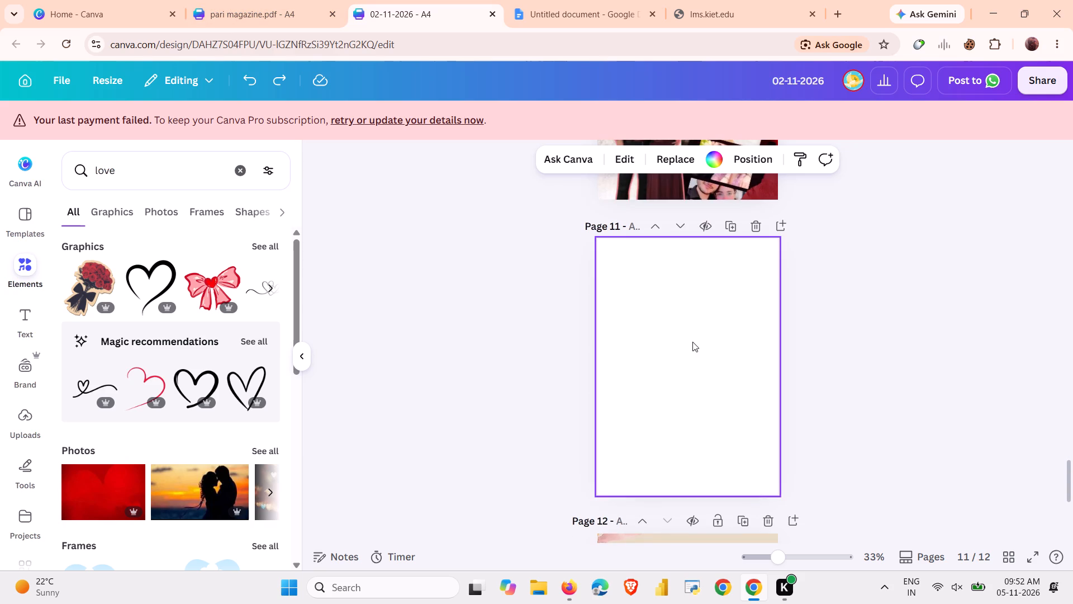
click(34, 222)
scroll(265, 366, down, 1)
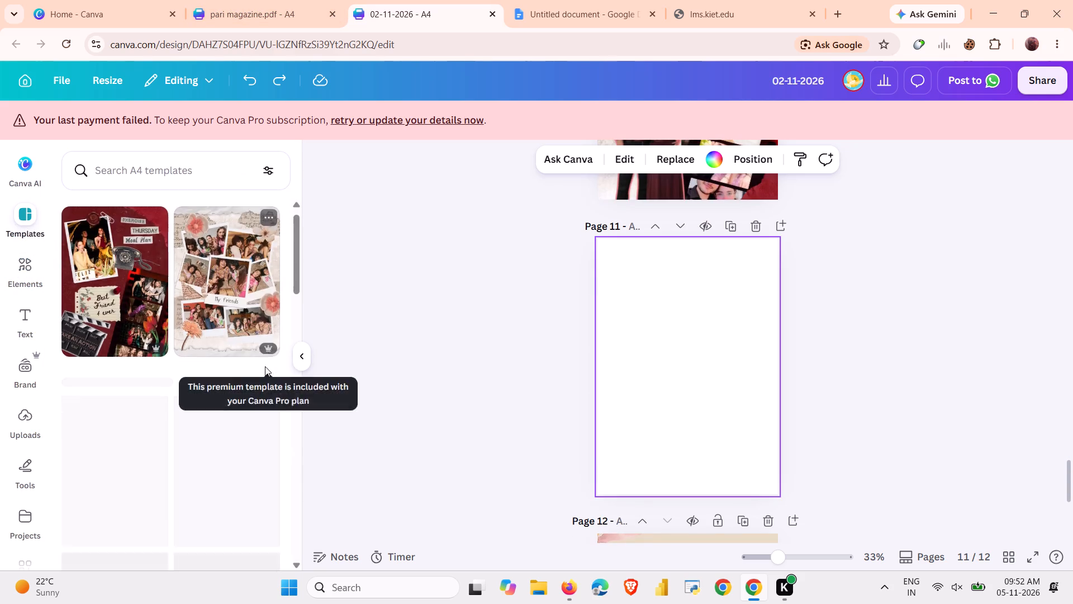
scroll(265, 366, down, 7)
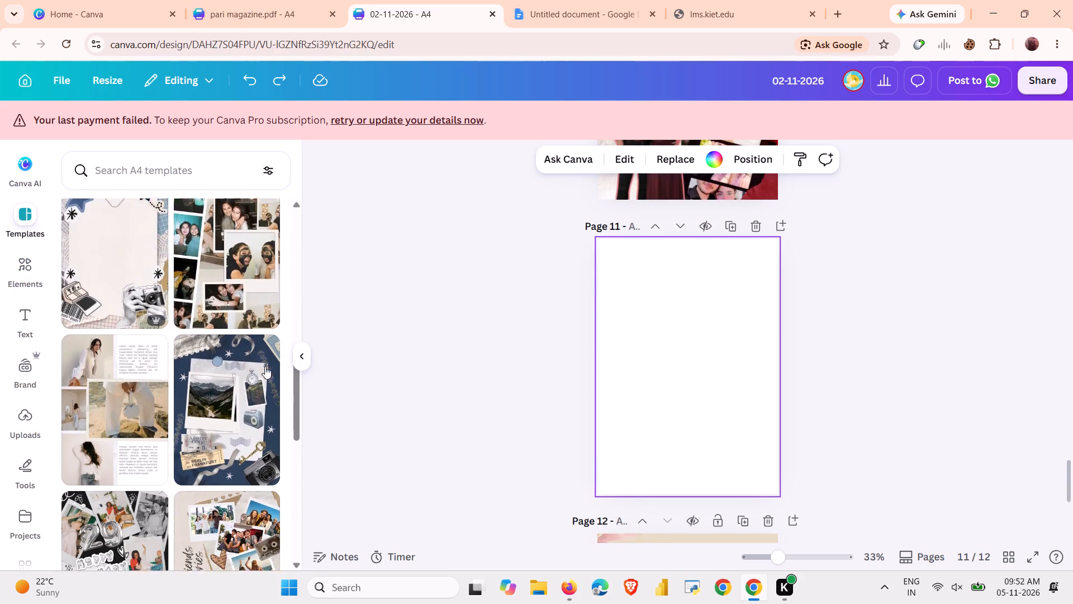
scroll(265, 366, down, 8)
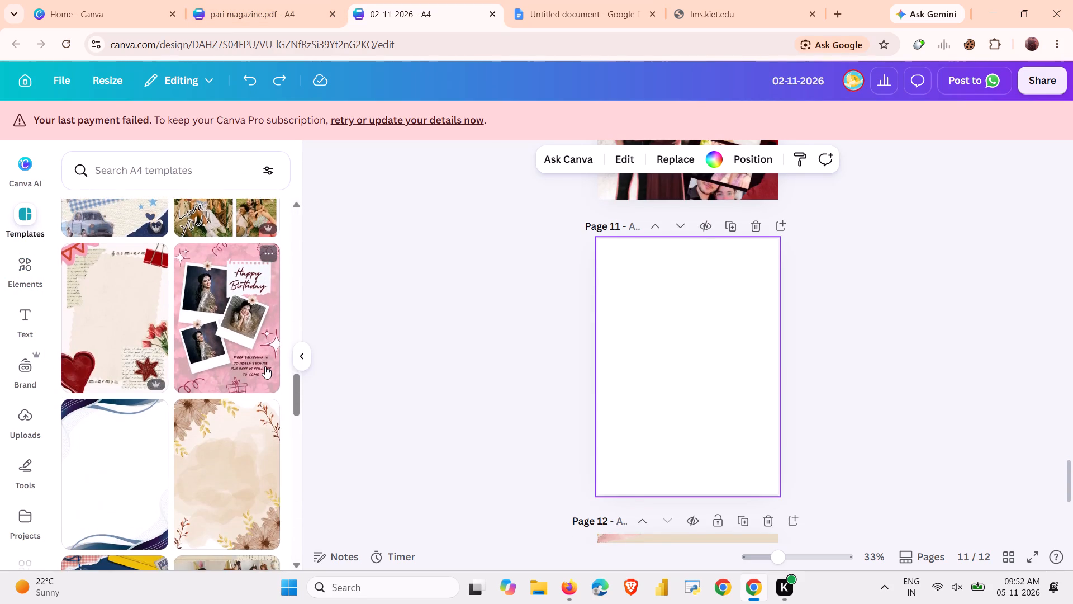
scroll(265, 366, down, 5)
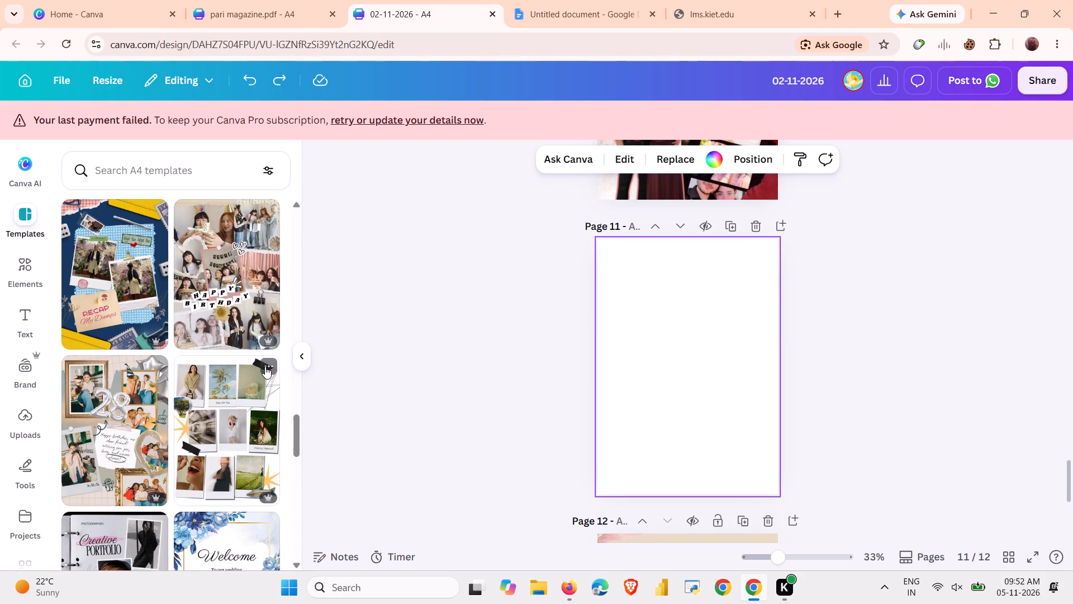
scroll(265, 366, down, 1)
scroll(150, 394, down, 1)
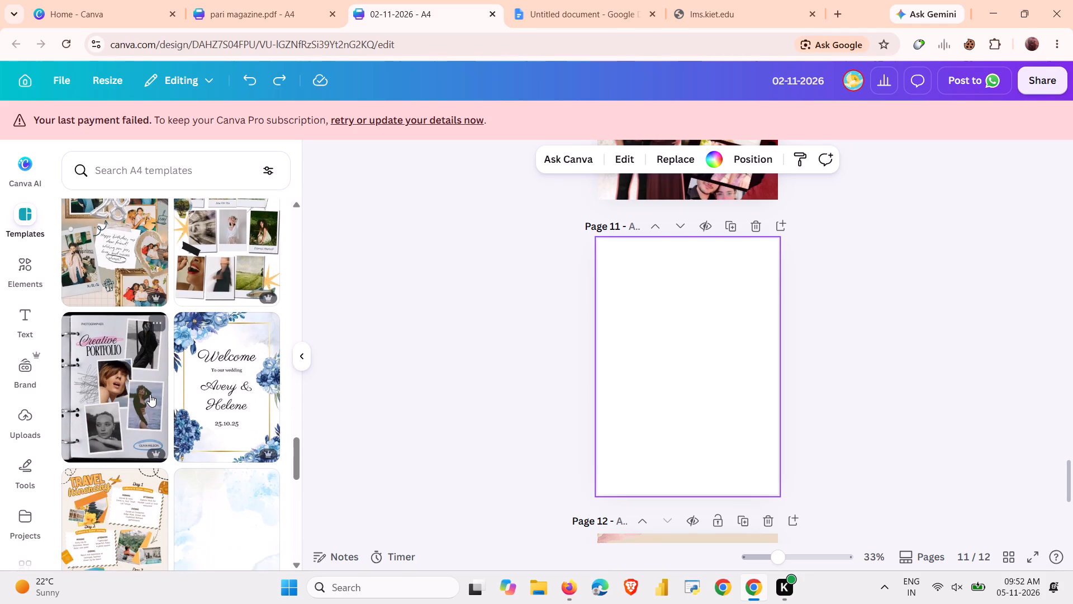
scroll(150, 394, down, 3)
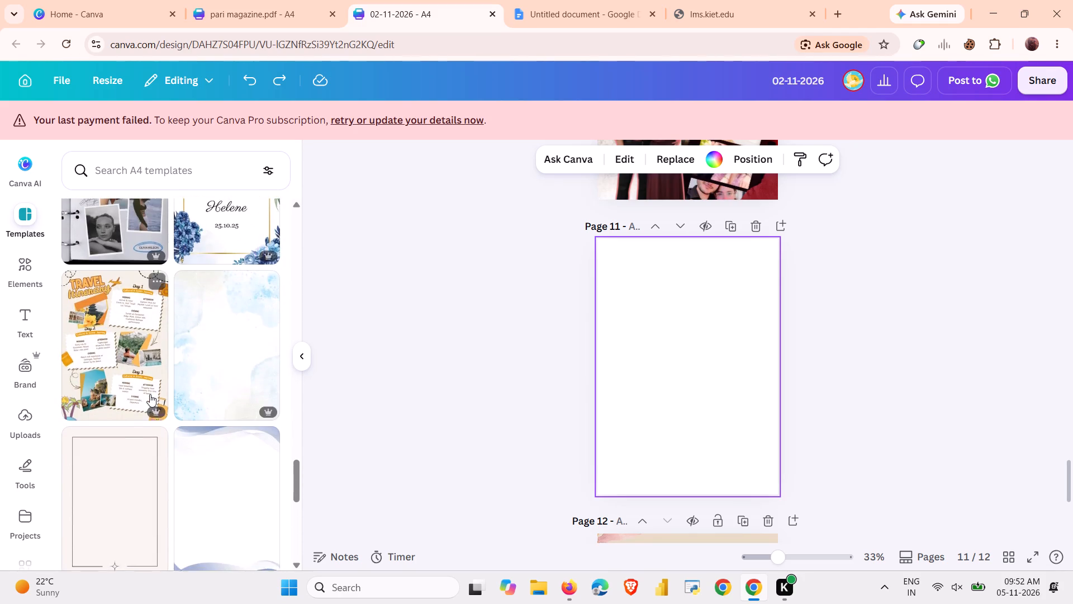
scroll(150, 394, up, 4)
click(113, 328)
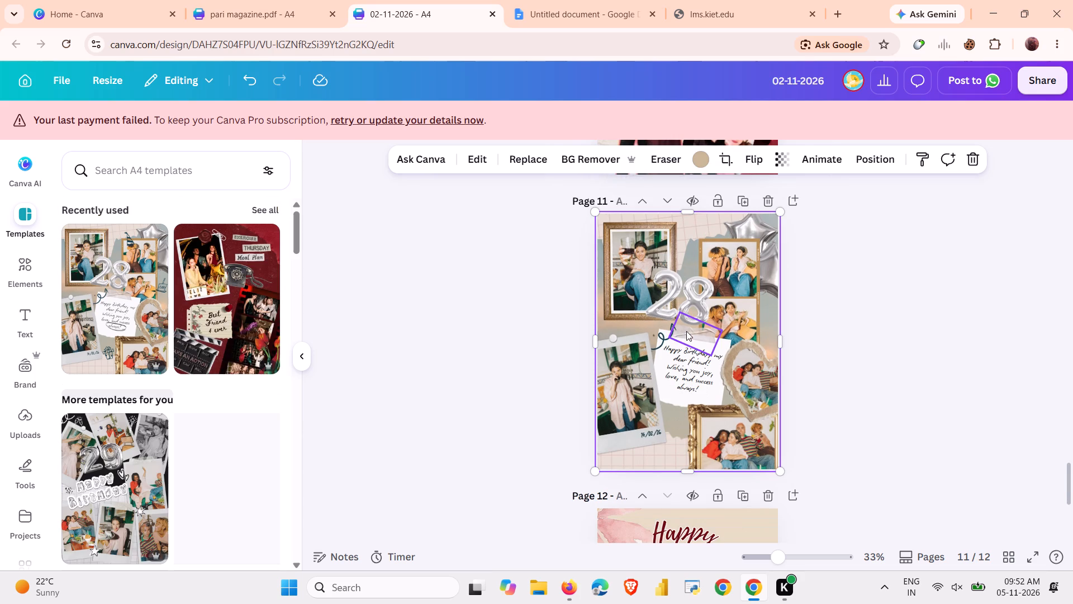
Delete the silver 28 number balloons from page 11.
click(673, 292)
key(Delete)
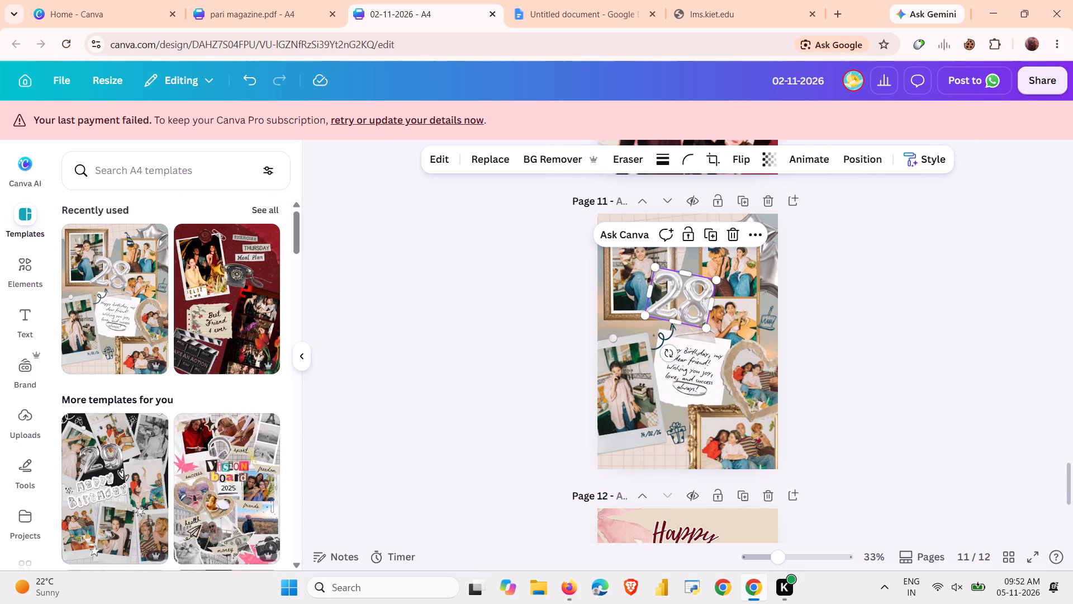
Fill the large gold frame at page 11's upper left with the uploaded couple photo of the woman in a light-blue top.
click(29, 426)
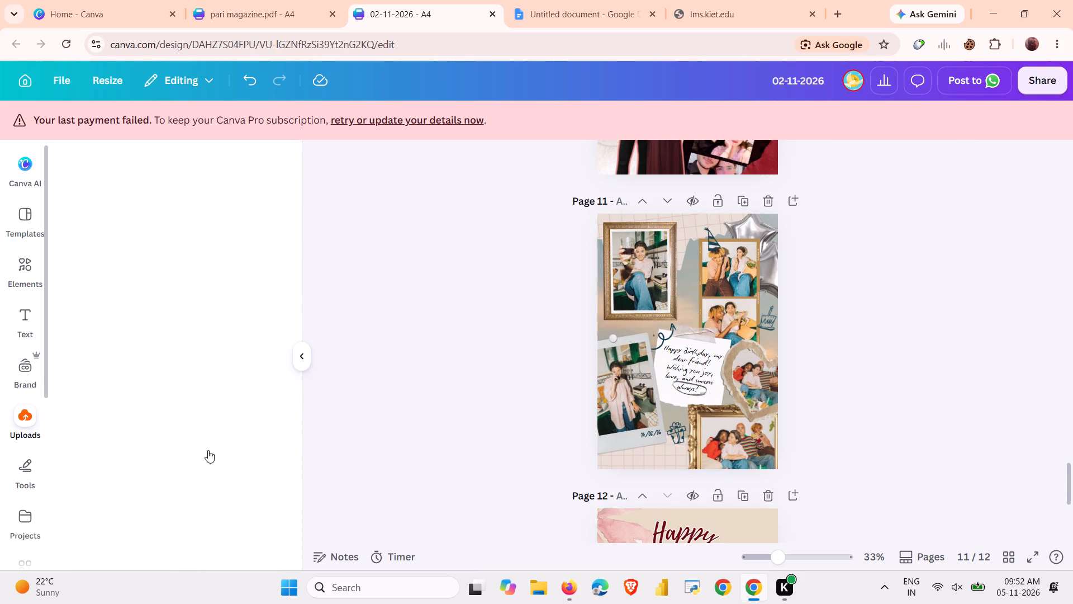
scroll(219, 459, down, 2)
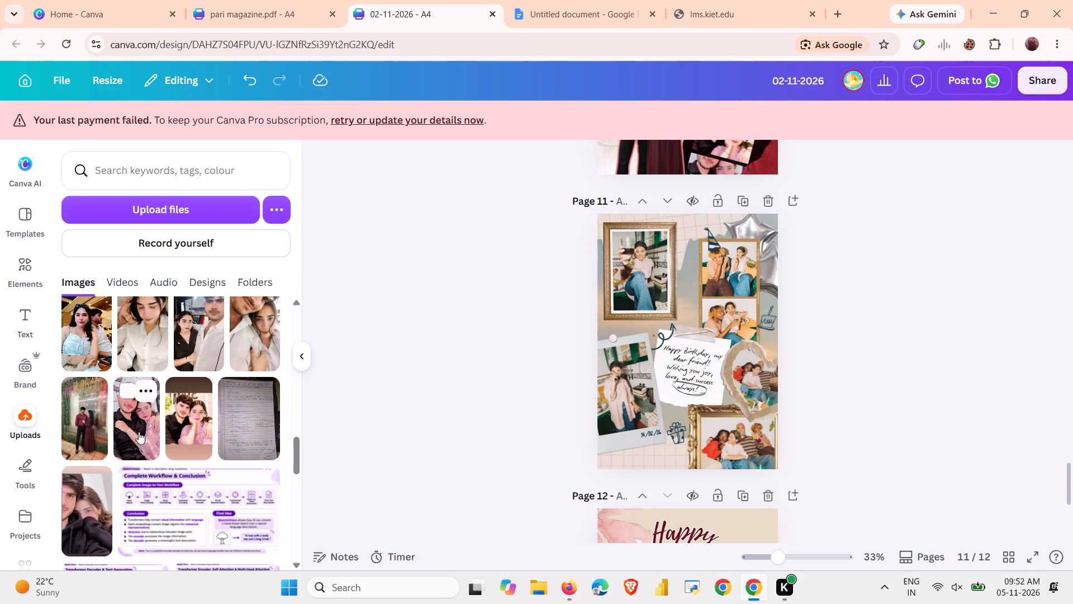
scroll(139, 432, up, 1)
click(96, 389)
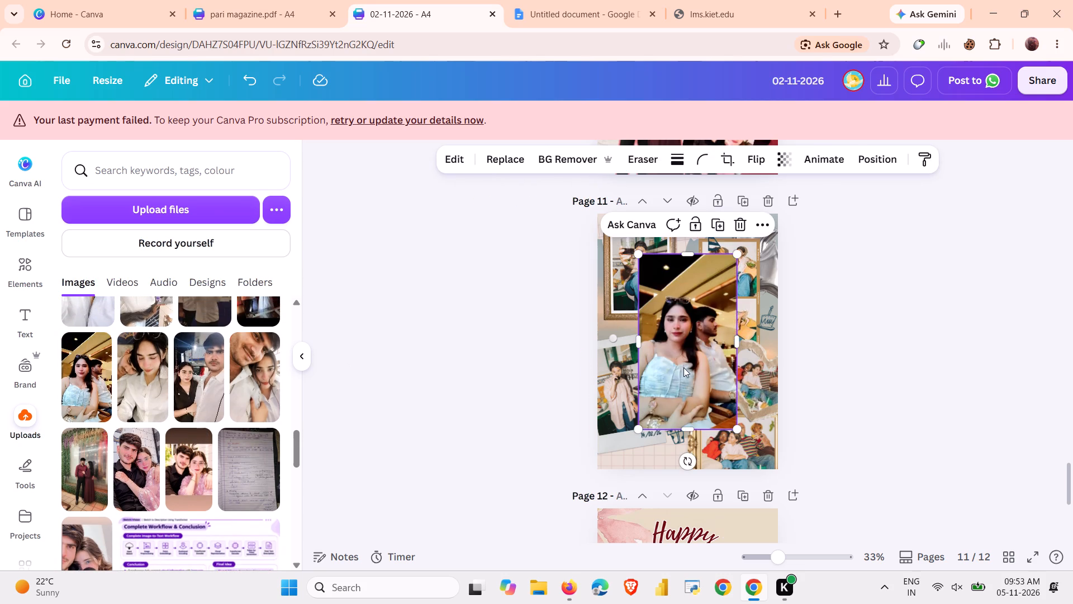
drag(687, 367, 626, 268)
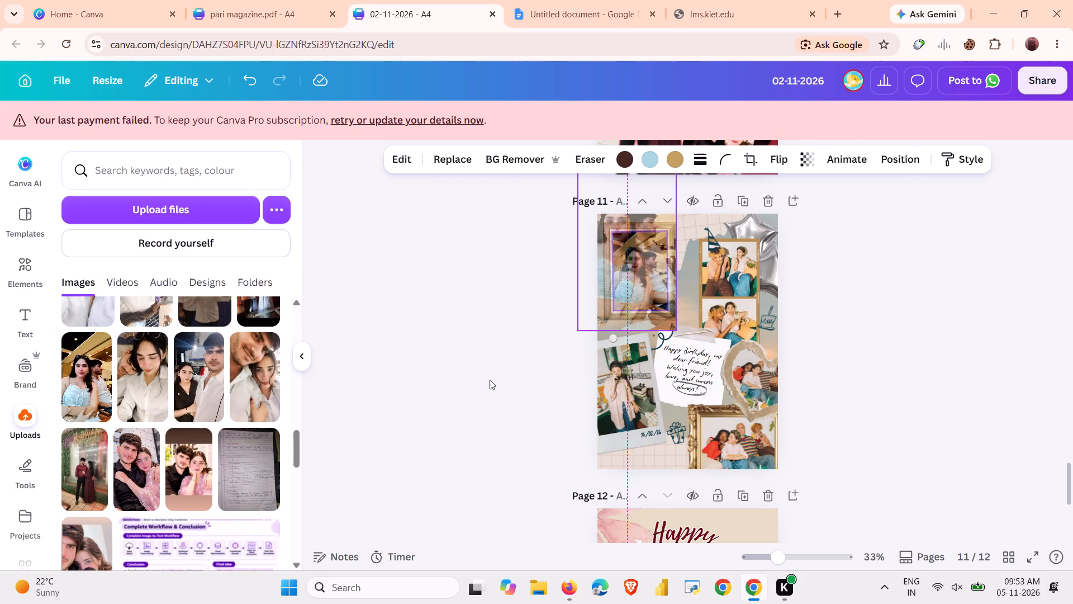
click(561, 6)
click(446, 0)
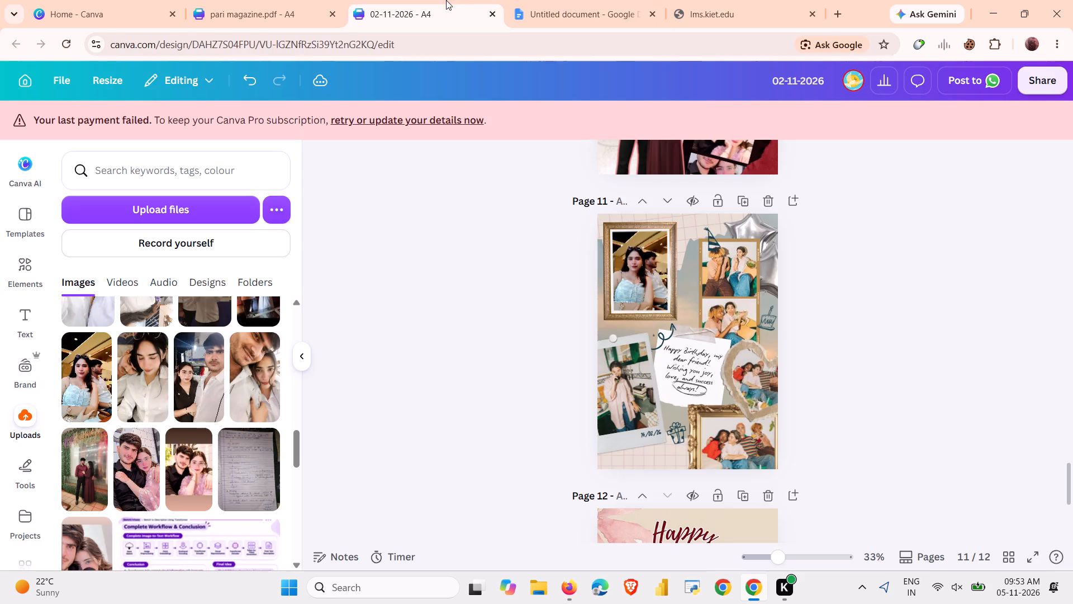
Fill the upper frame of page 11's two-photo strip with the uploaded close-up of the woman in a cream shirt.
scroll(186, 385, up, 1)
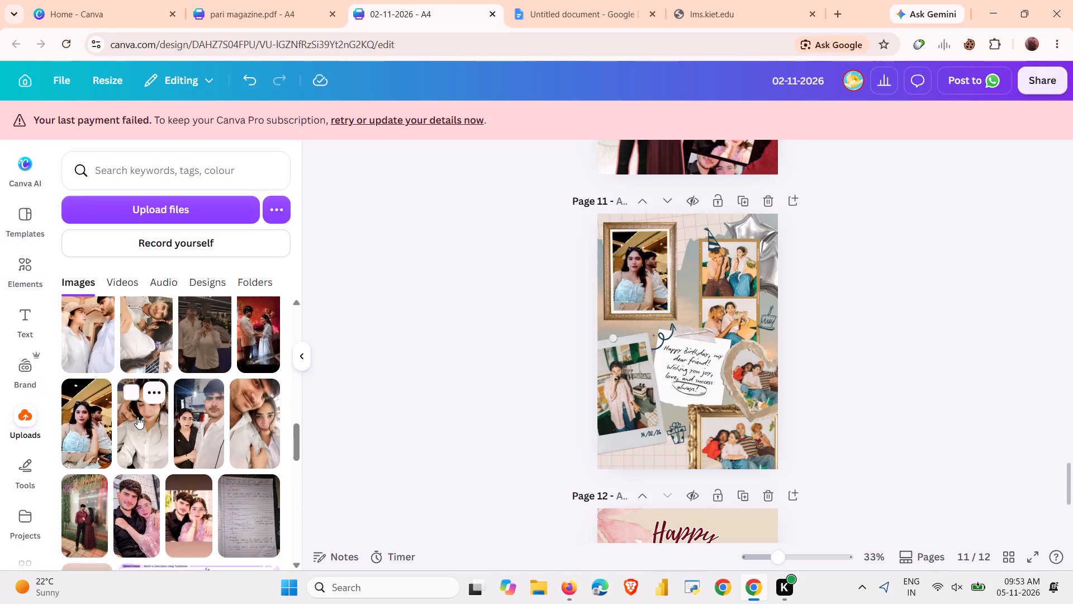
click(137, 417)
drag(717, 385, 746, 276)
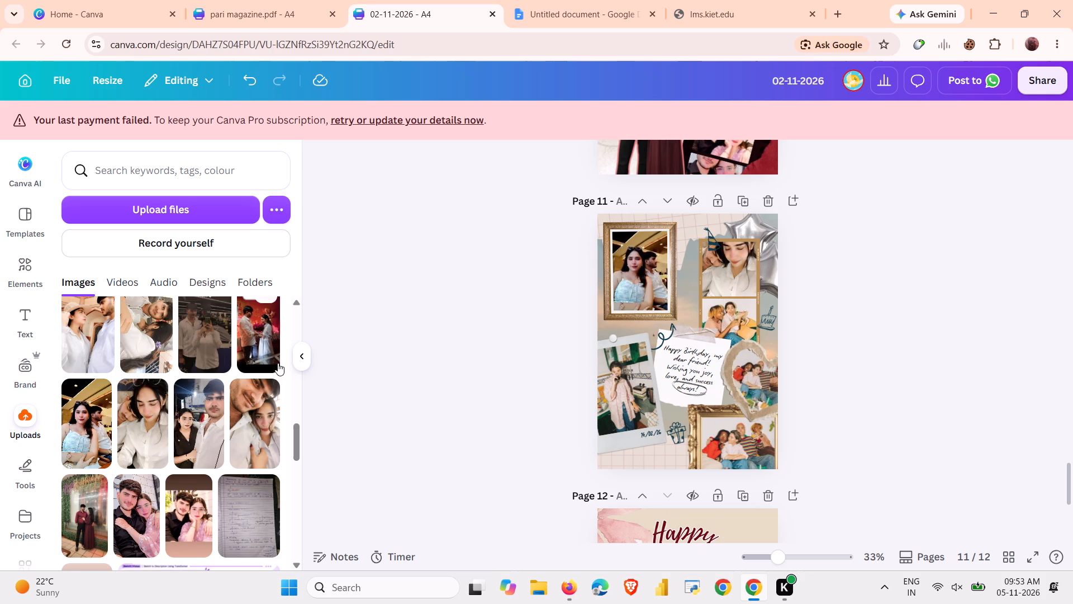
Fill the lower frame of page 11's two-photo strip with the uploaded selfie of the woman in black and man in white.
click(220, 436)
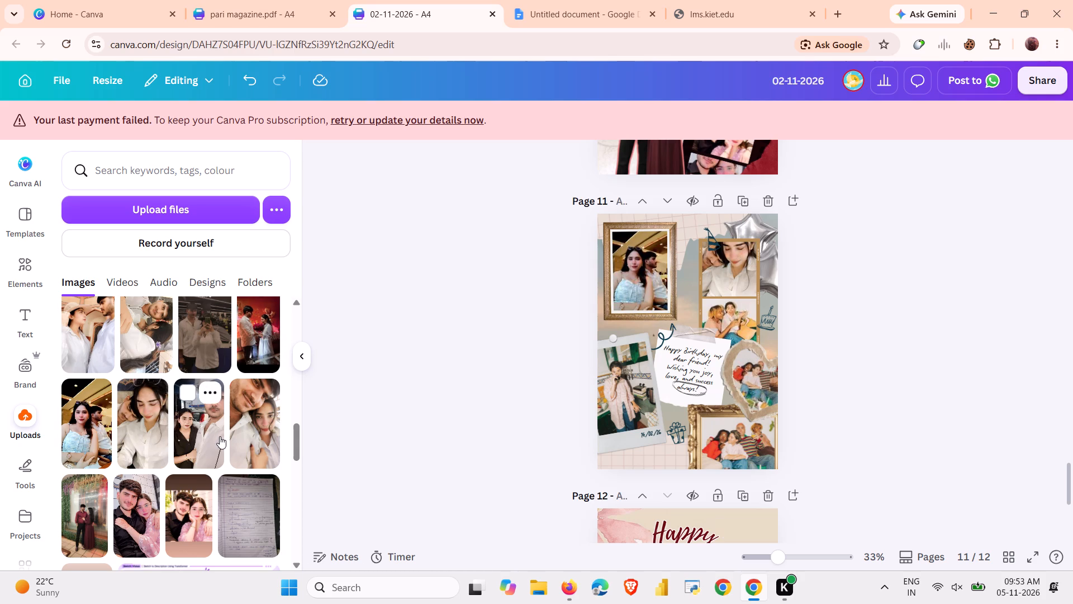
drag(657, 320, 727, 308)
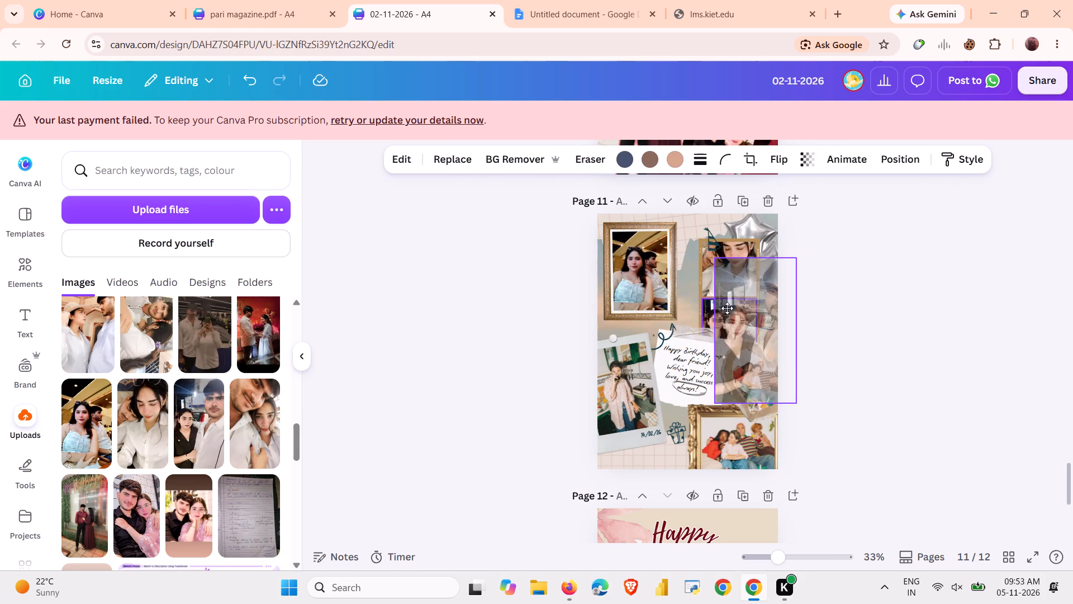
drag(727, 308, 723, 315)
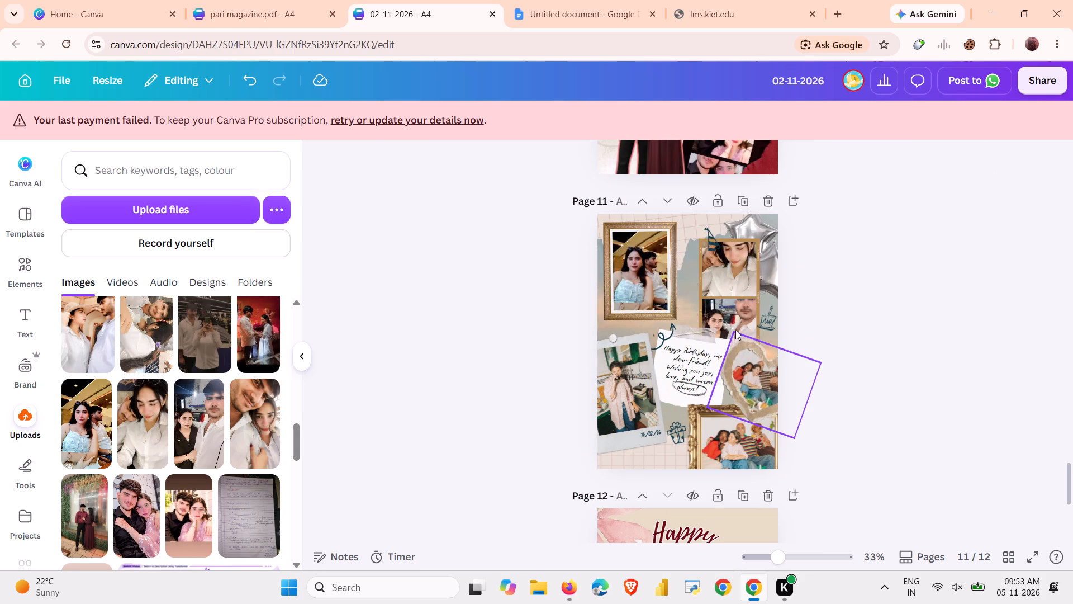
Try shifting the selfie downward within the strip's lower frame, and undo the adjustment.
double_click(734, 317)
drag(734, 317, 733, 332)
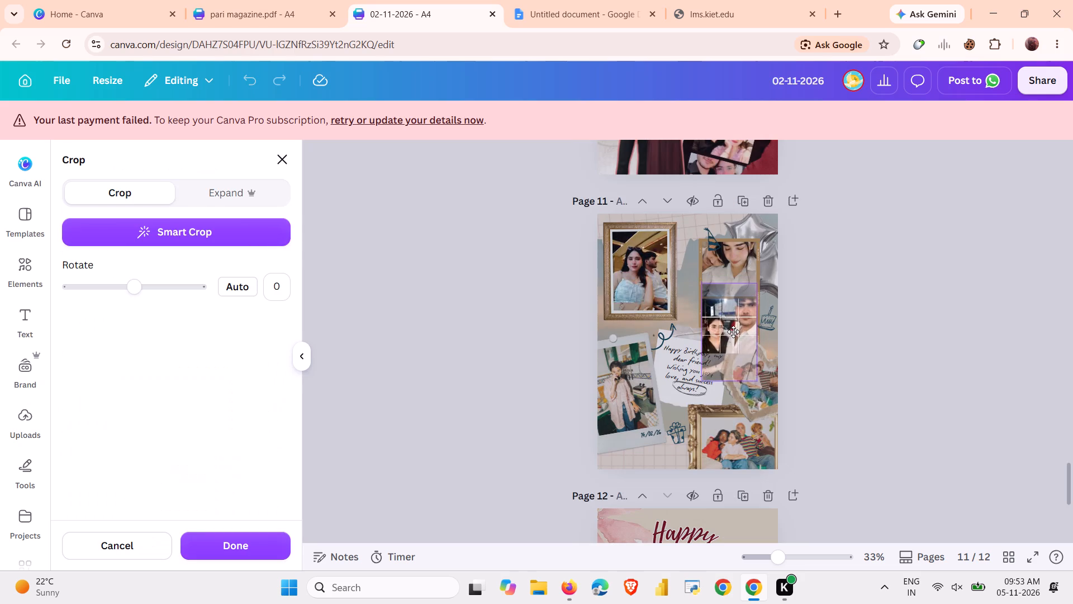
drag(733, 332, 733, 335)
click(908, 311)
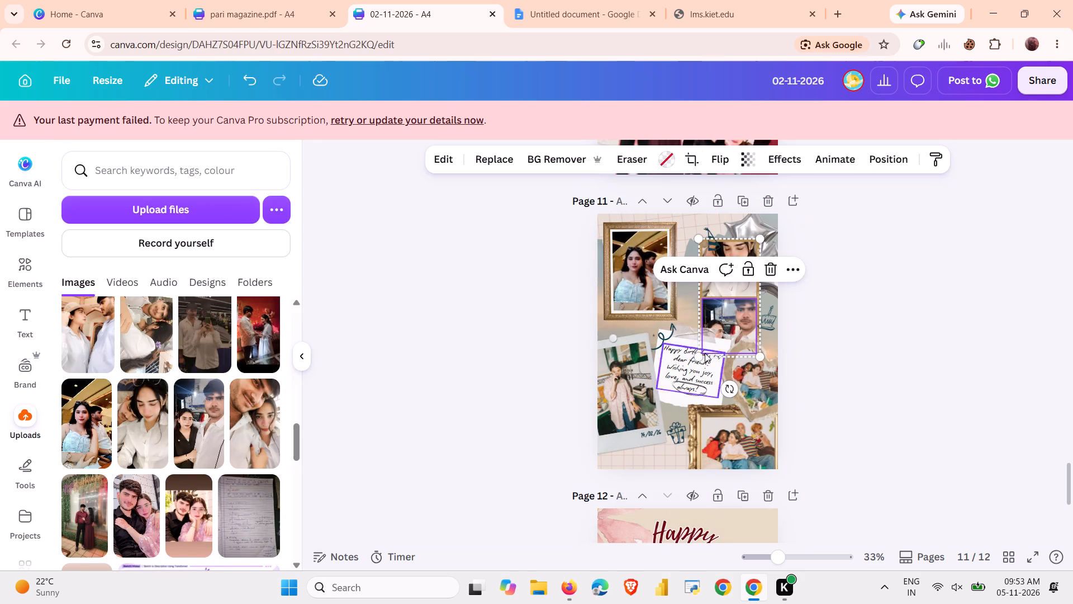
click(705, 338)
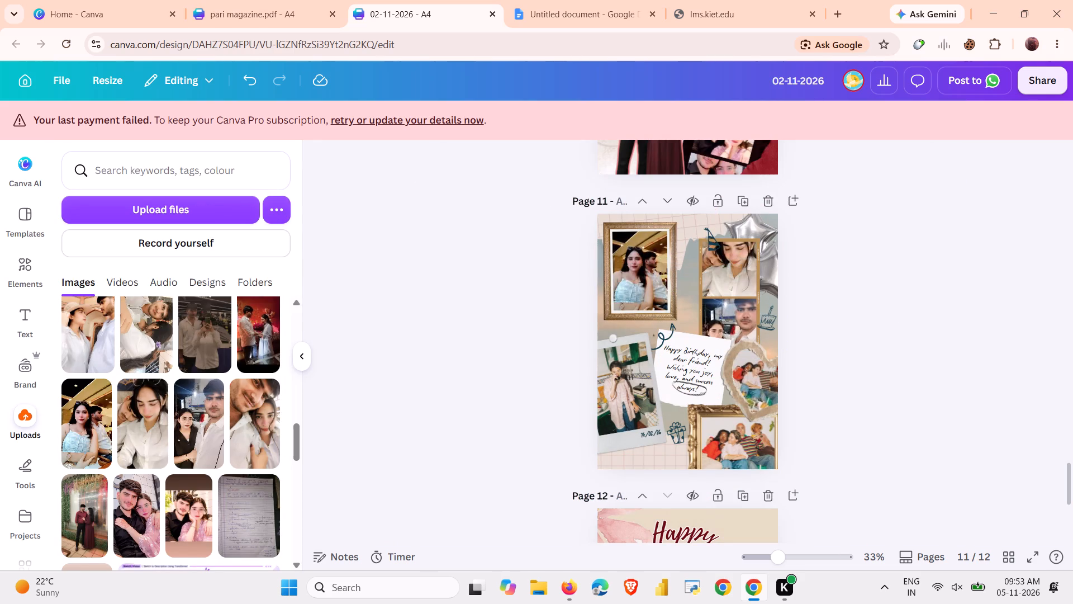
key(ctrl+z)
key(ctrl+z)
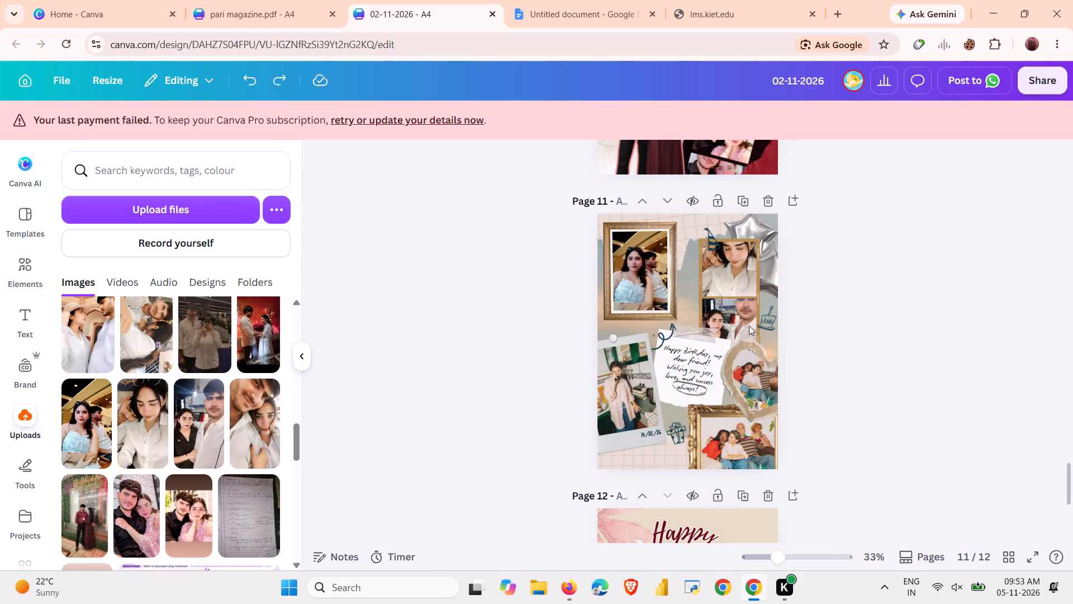
Move the two-photo strip slightly up on page 11, away from the torn note below it.
click(903, 301)
drag(736, 313, 736, 312)
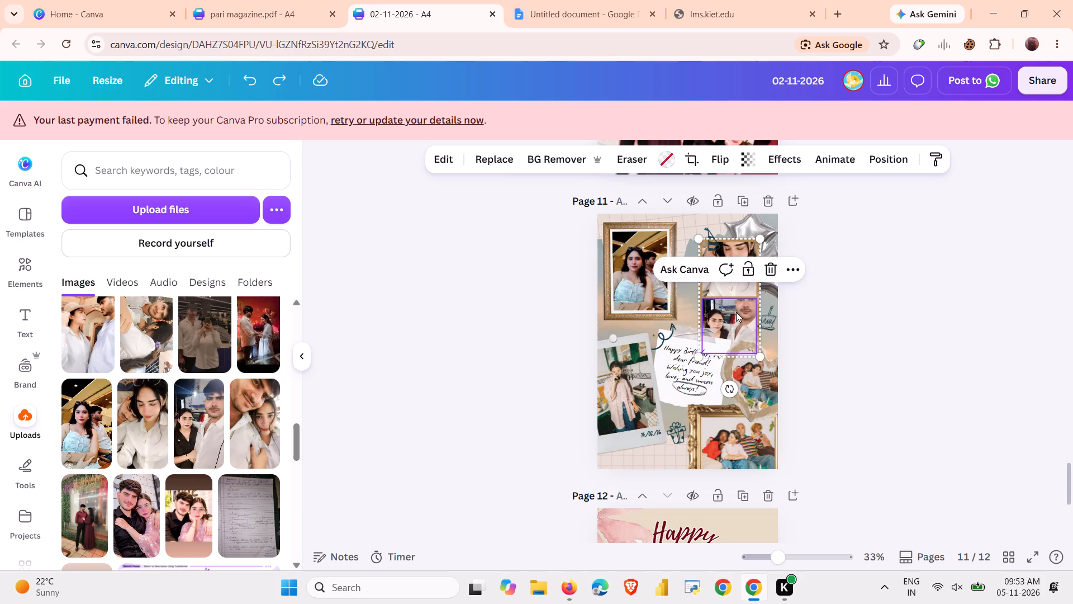
drag(736, 312, 735, 304)
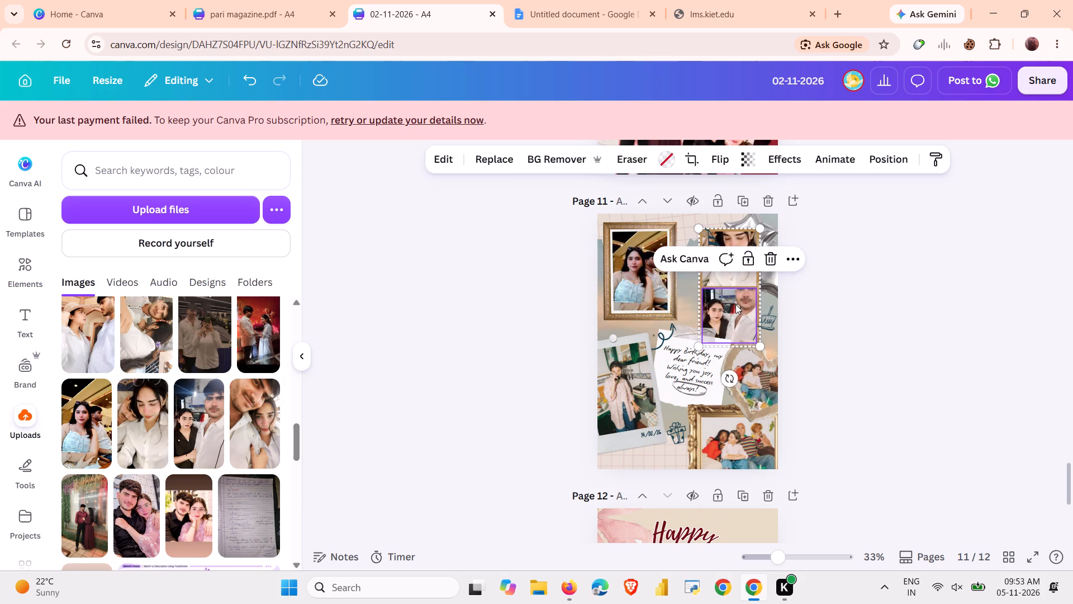
Shift the selfie's crop downward within the strip's lower frame so the man's whole face shows.
double_click(735, 304)
click(735, 304)
drag(735, 304, 737, 316)
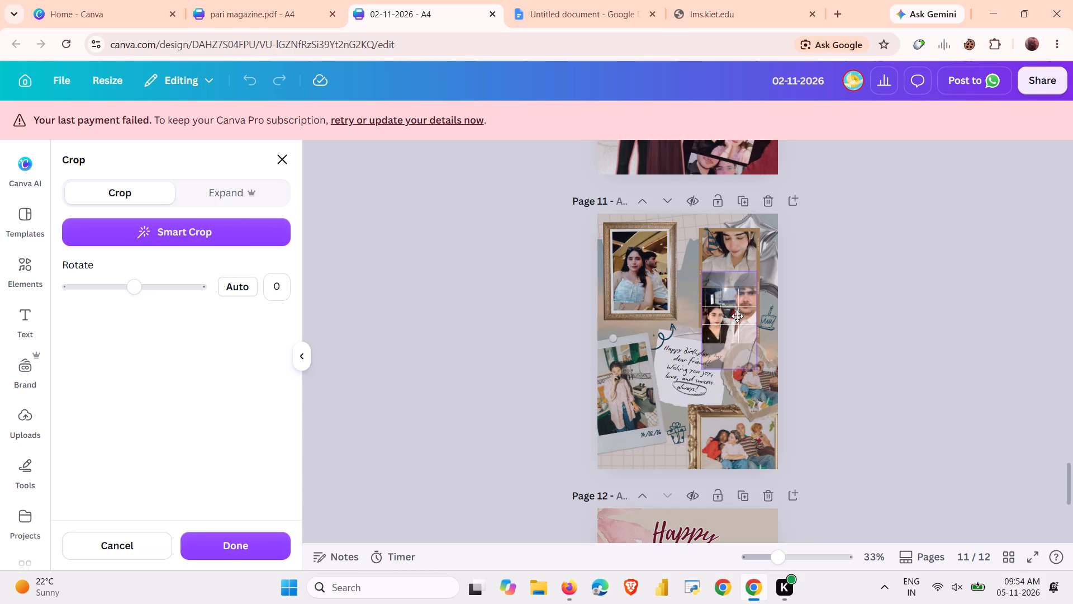
drag(737, 316, 737, 315)
click(863, 347)
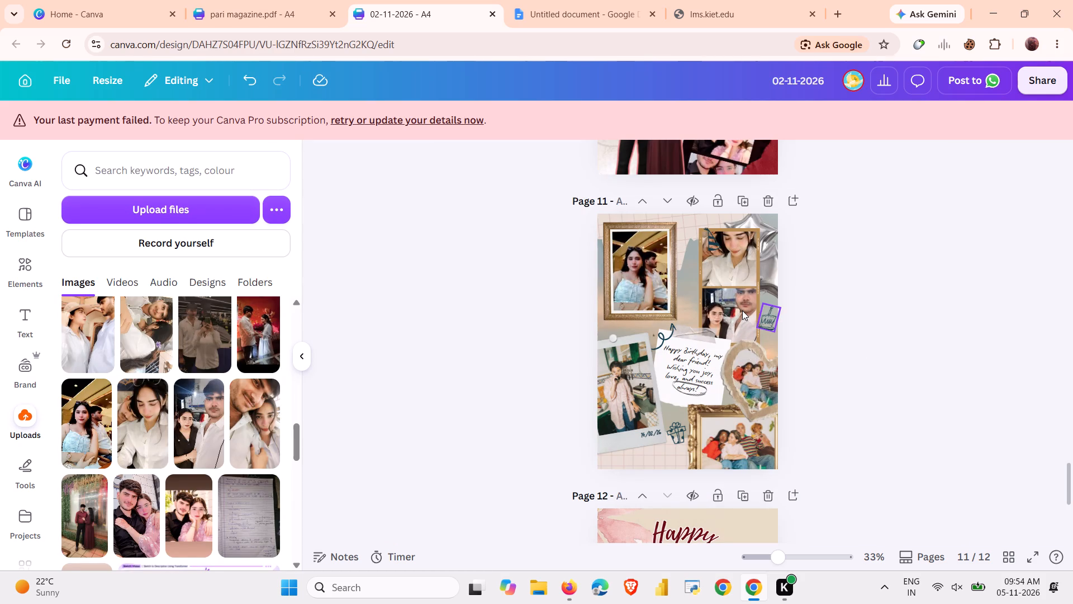
double_click(742, 310)
drag(742, 310, 744, 324)
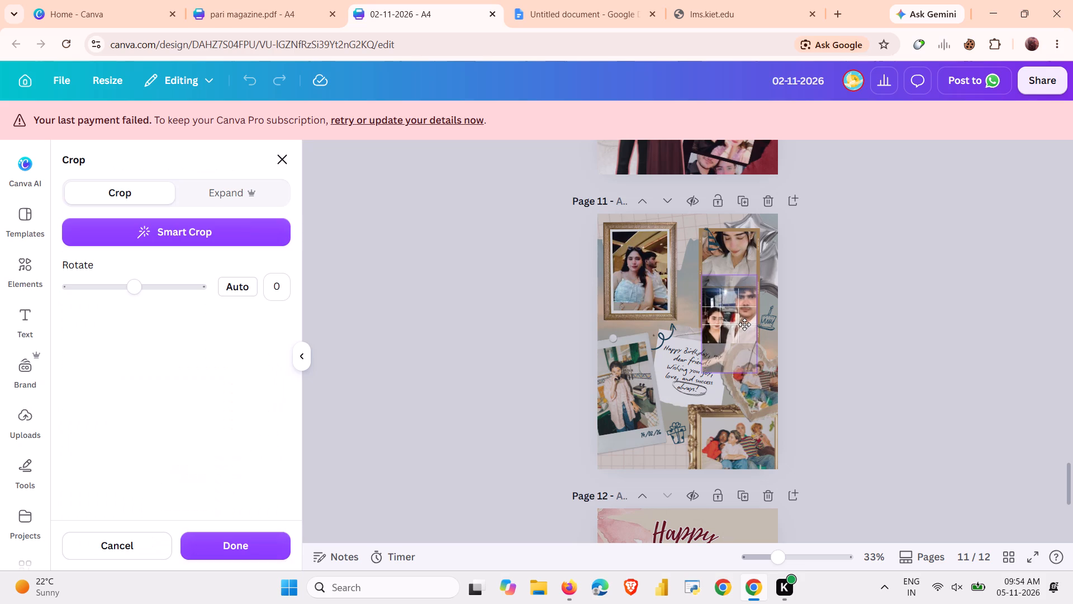
drag(744, 324, 744, 324)
click(838, 319)
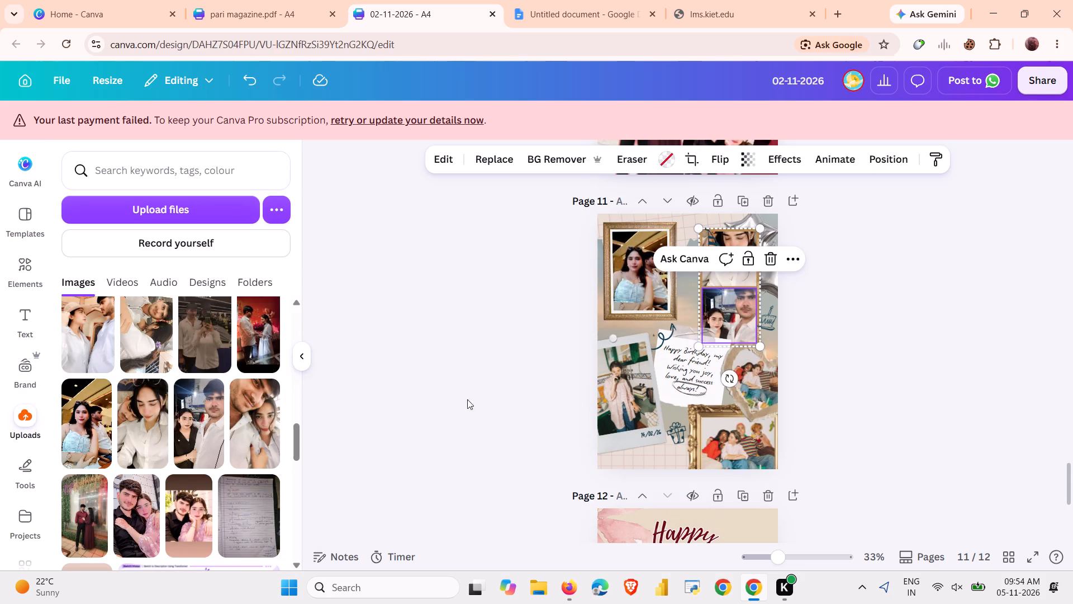
Fill page 11's tilted polaroid frame with the uploaded red-background photo of the couple holding hands.
scroll(206, 418, up, 1)
click(243, 398)
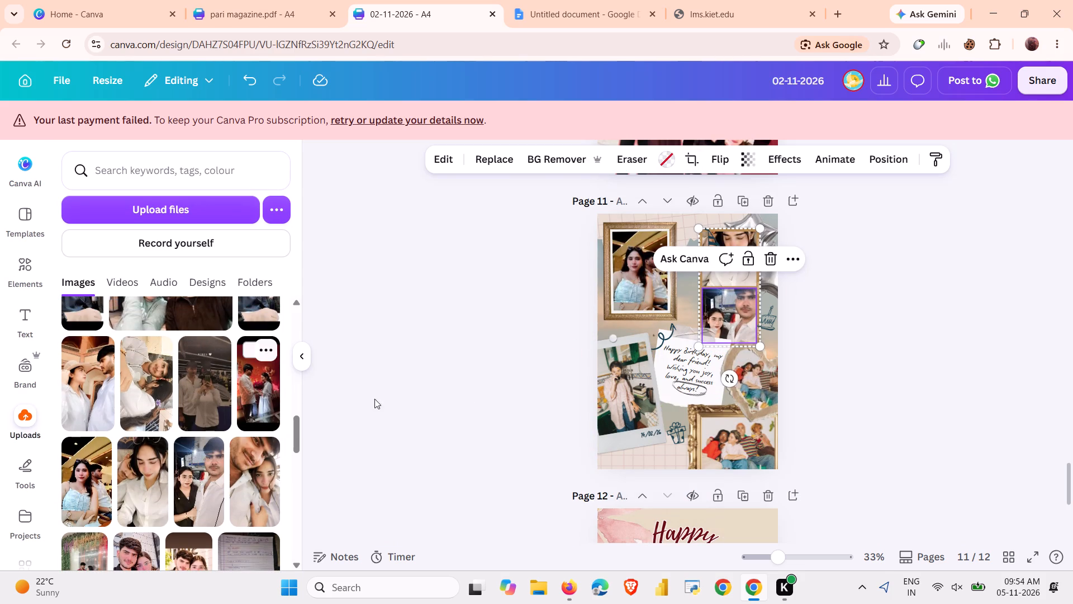
drag(708, 364, 642, 384)
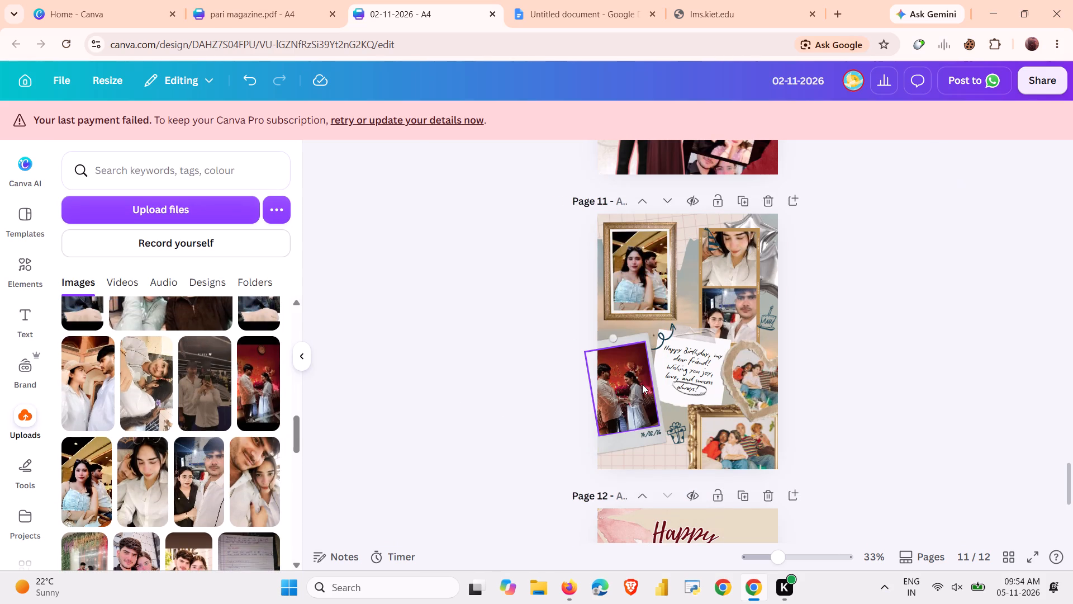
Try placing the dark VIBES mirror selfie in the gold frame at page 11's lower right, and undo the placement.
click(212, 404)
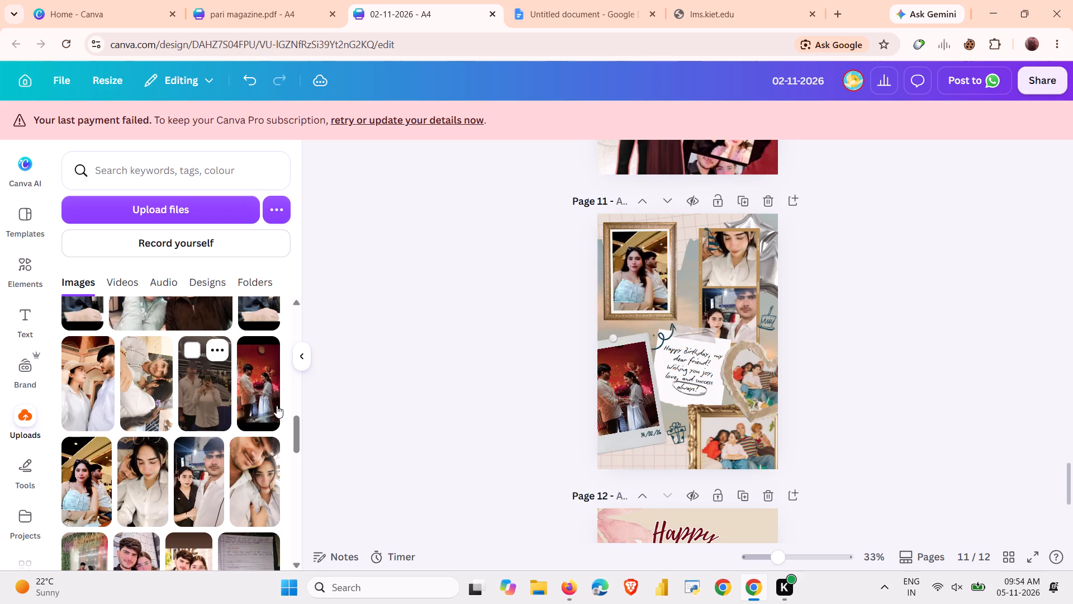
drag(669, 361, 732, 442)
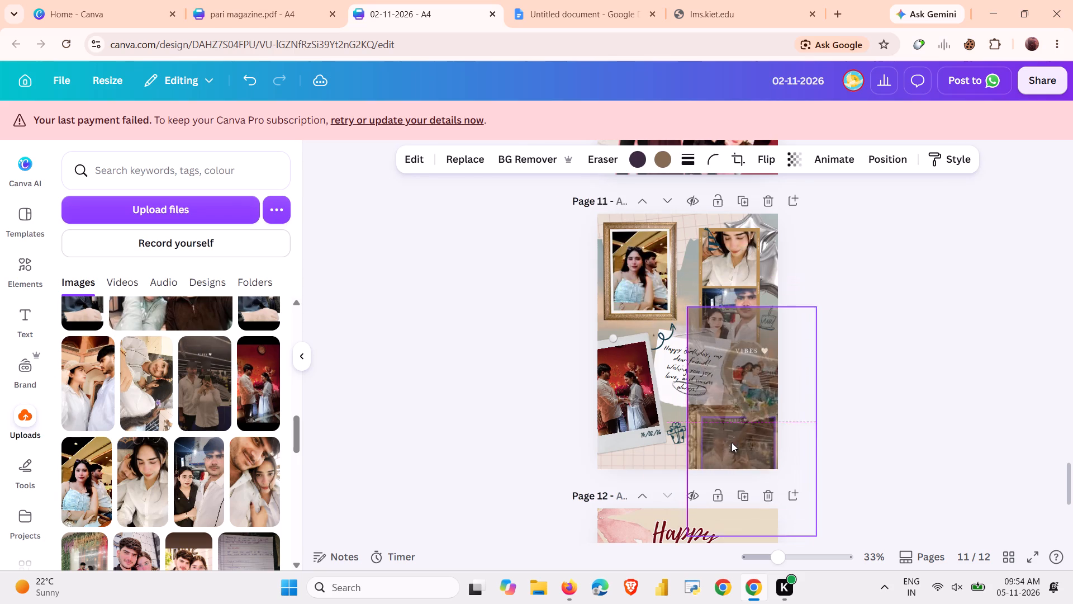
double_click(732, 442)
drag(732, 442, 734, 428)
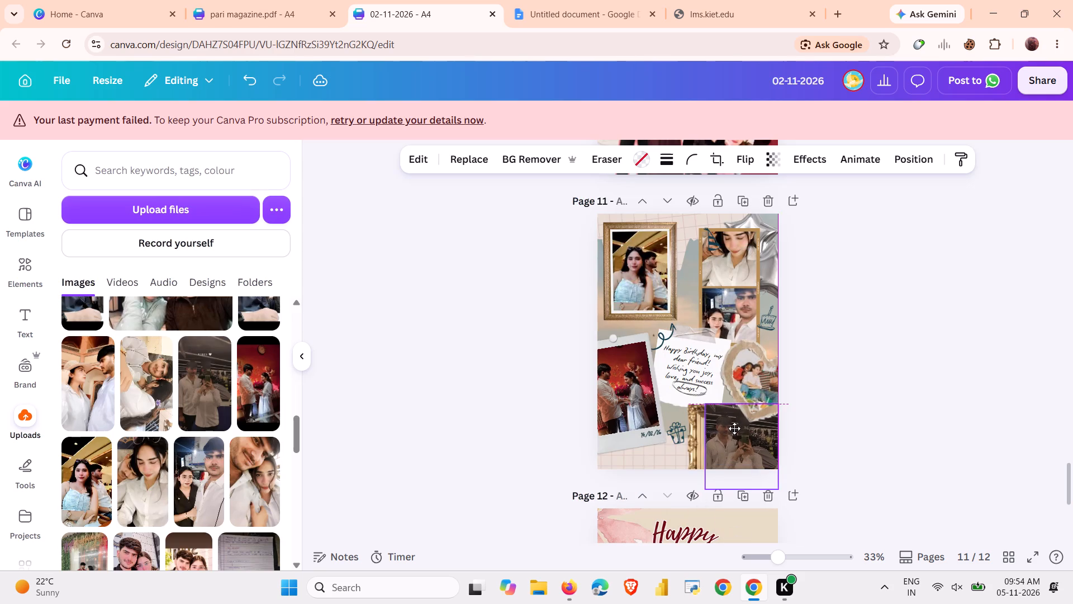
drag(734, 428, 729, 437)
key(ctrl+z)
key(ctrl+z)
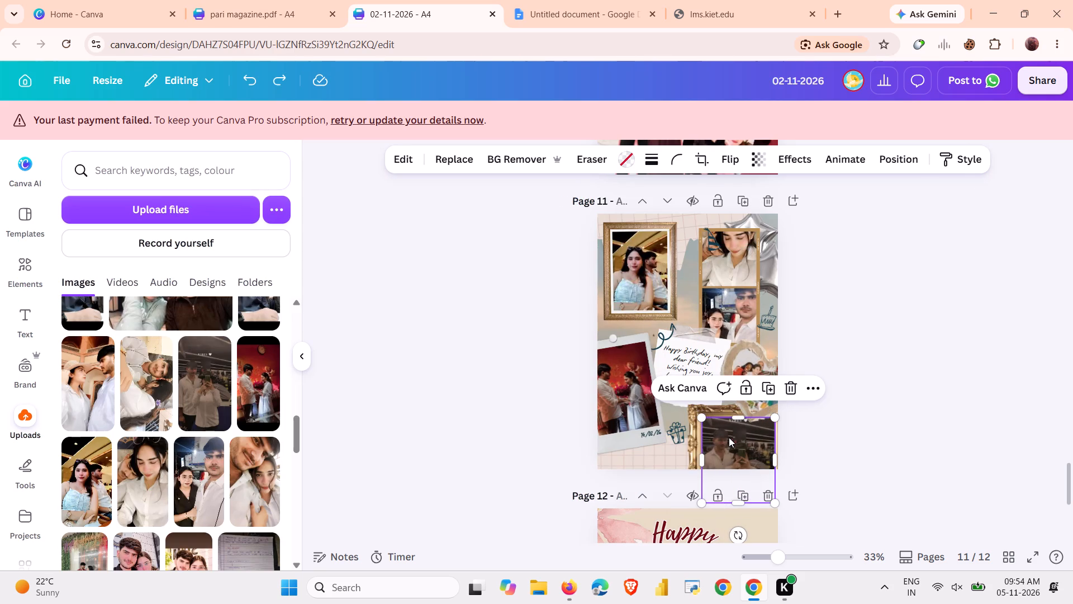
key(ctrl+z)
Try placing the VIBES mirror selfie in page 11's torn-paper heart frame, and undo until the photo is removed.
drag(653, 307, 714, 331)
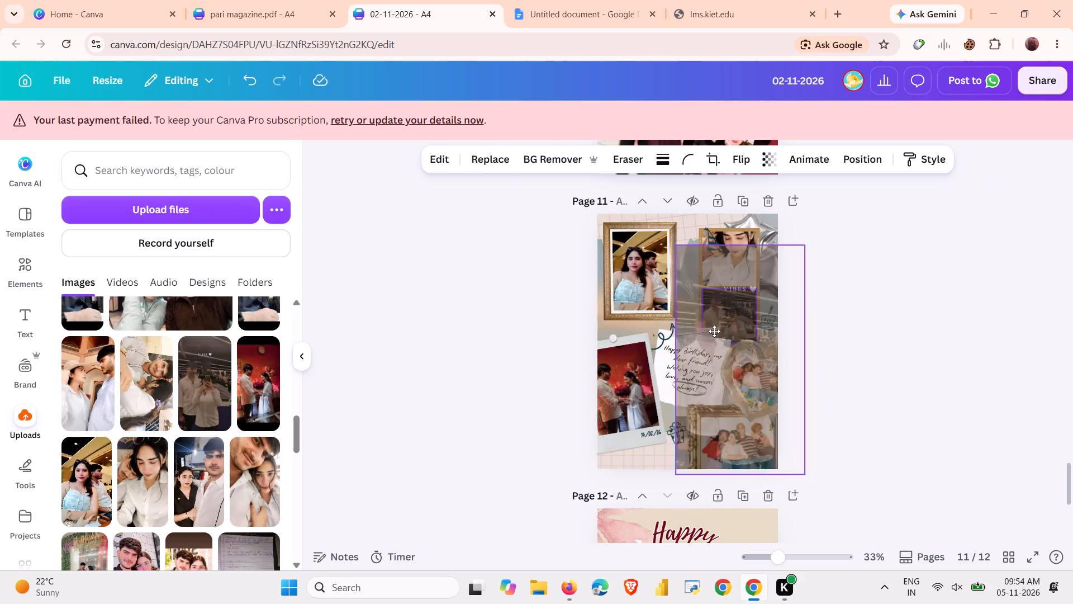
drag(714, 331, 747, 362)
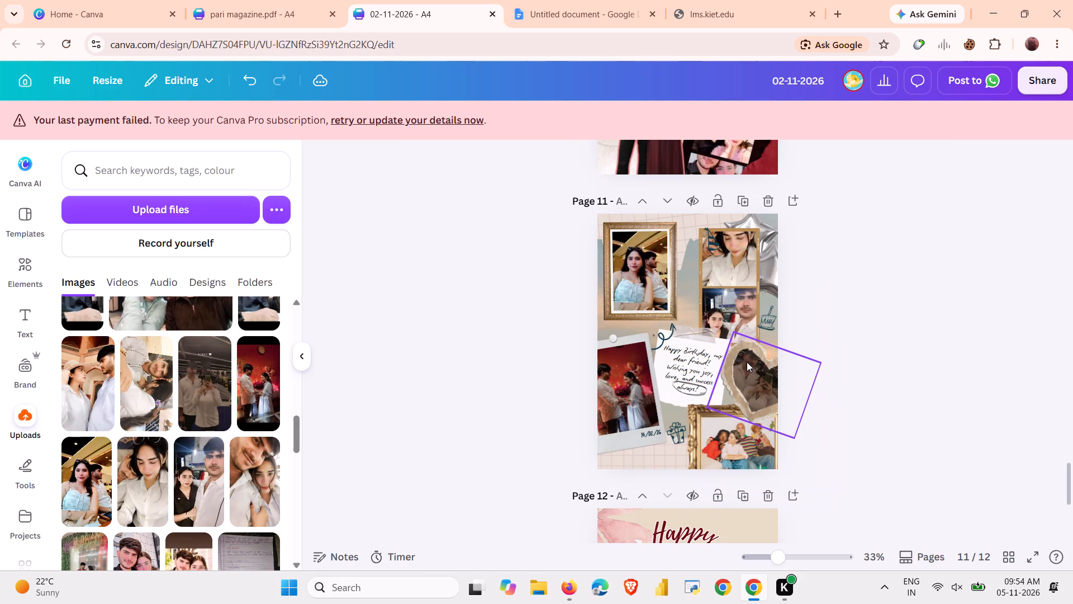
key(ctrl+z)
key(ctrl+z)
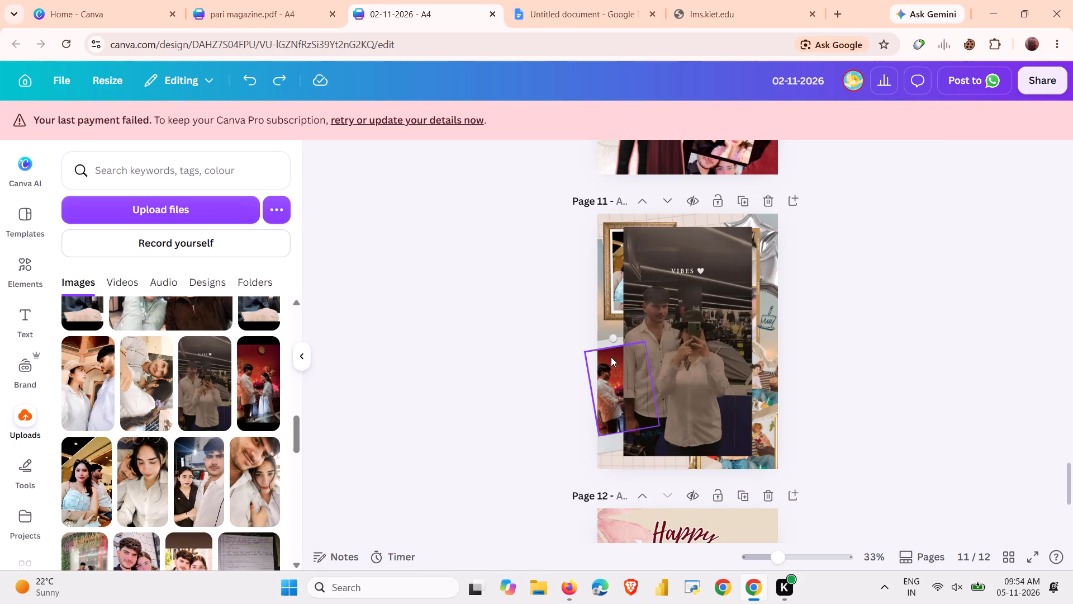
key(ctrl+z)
Look through the uploaded images for photos suited to page 11's remaining heart and gold frames.
scroll(150, 364, up, 2)
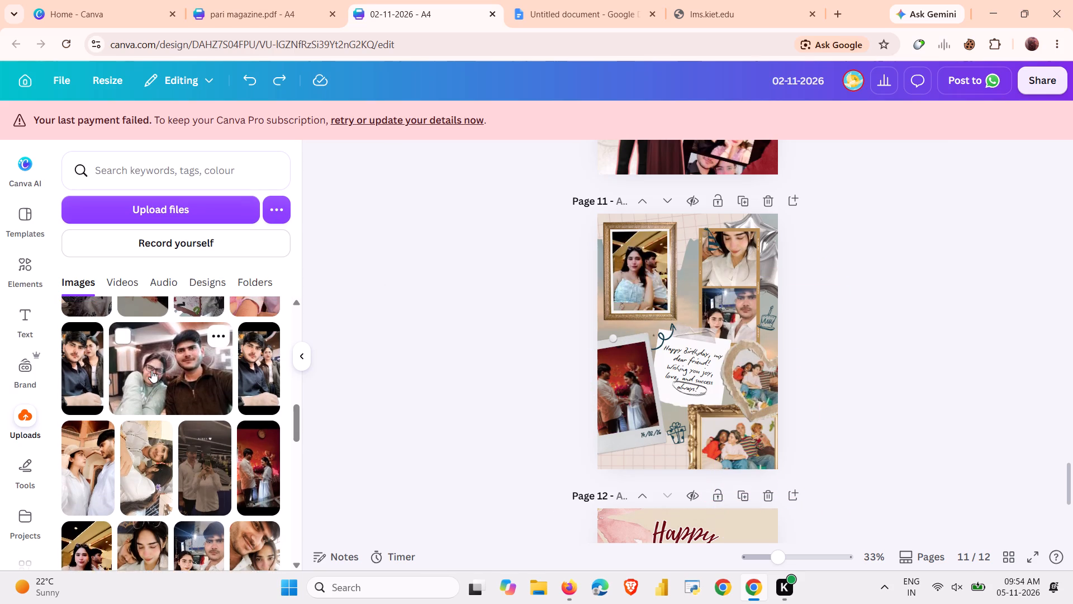
scroll(151, 370, up, 3)
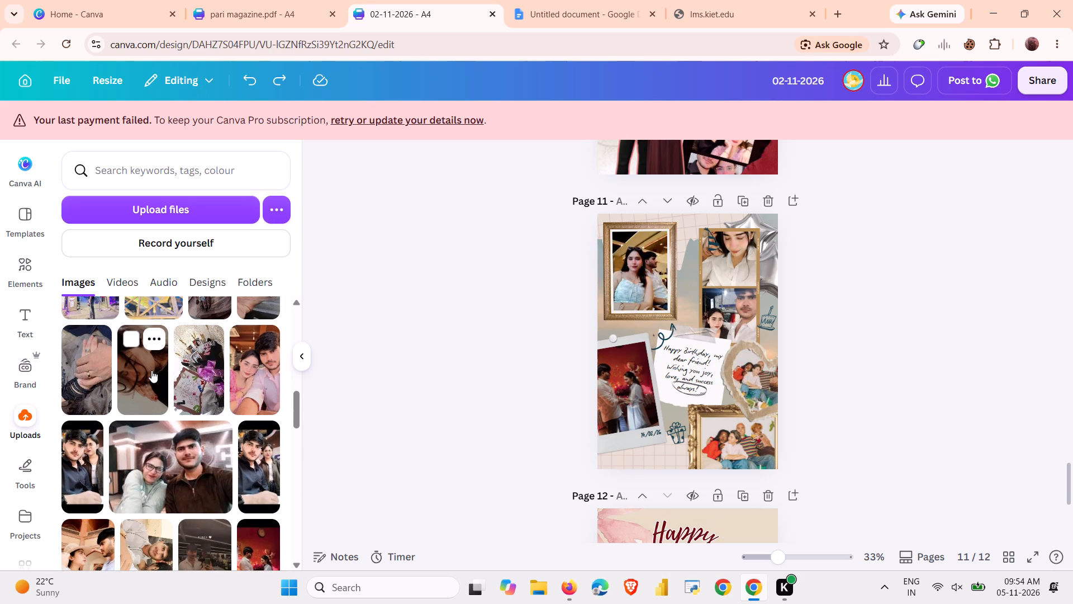
scroll(151, 370, up, 1)
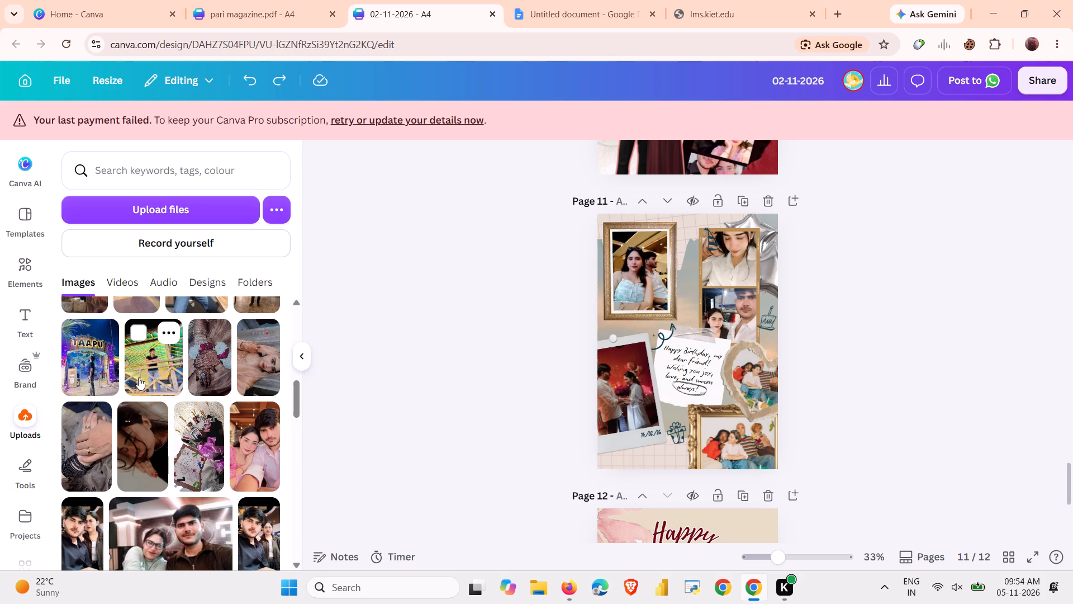
scroll(139, 377, up, 1)
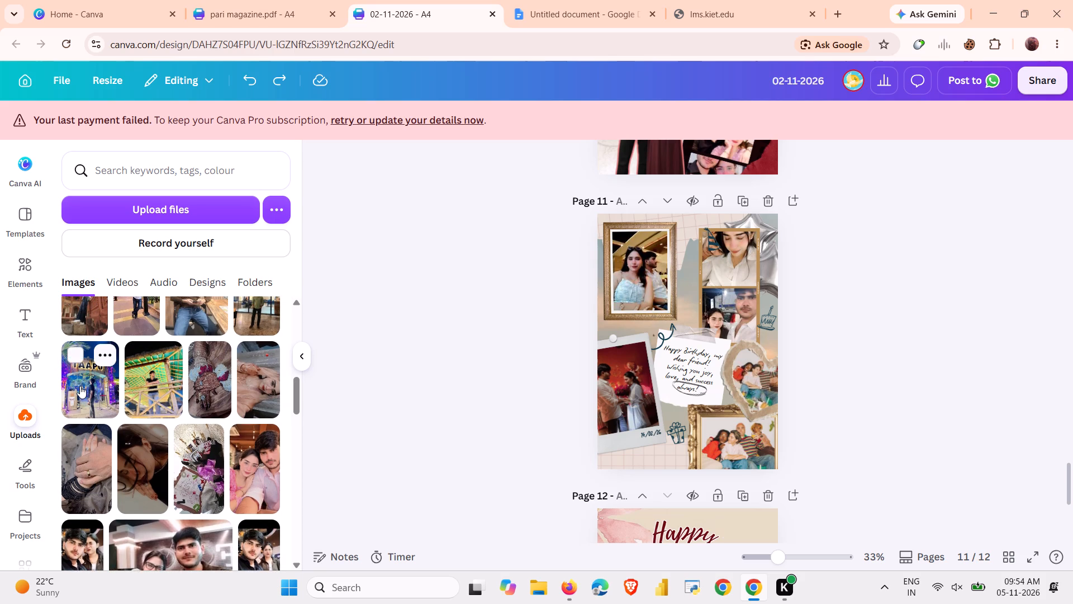
scroll(80, 386, up, 1)
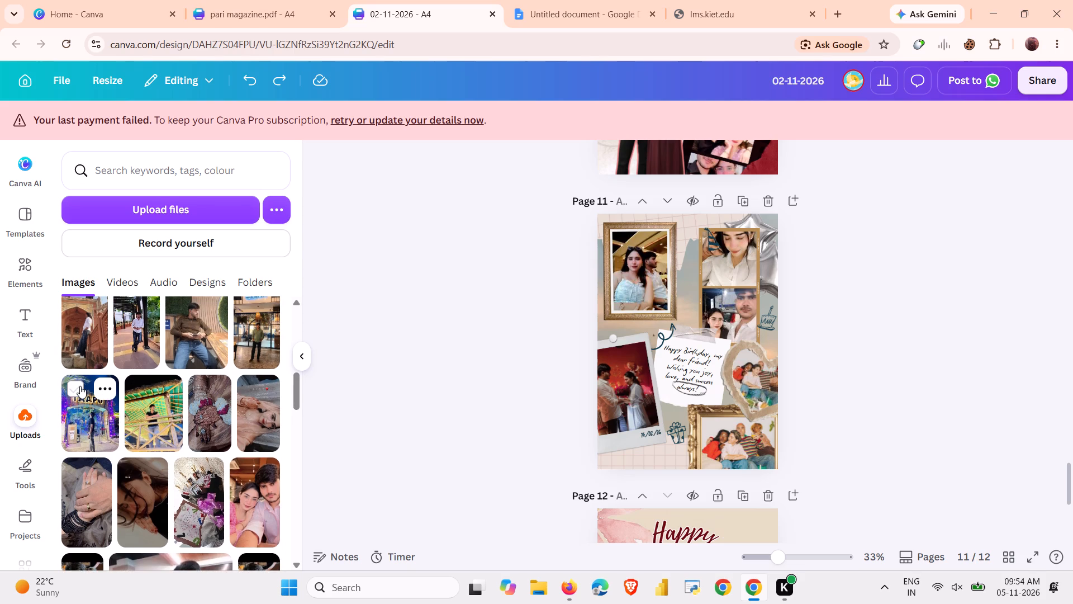
scroll(80, 386, up, 1)
scroll(153, 379, up, 2)
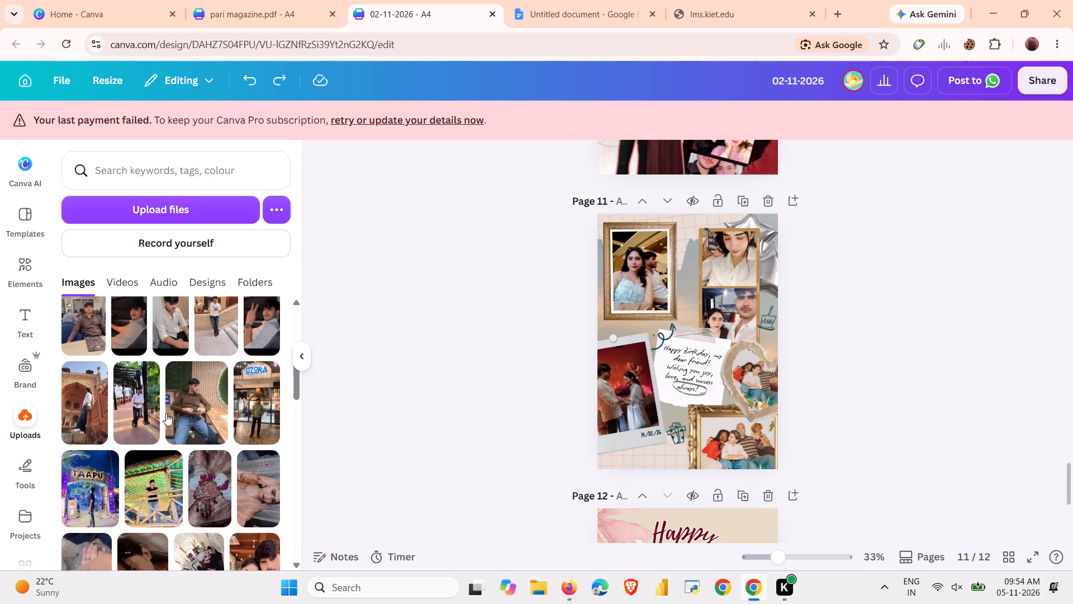
scroll(166, 413, up, 1)
scroll(226, 421, up, 1)
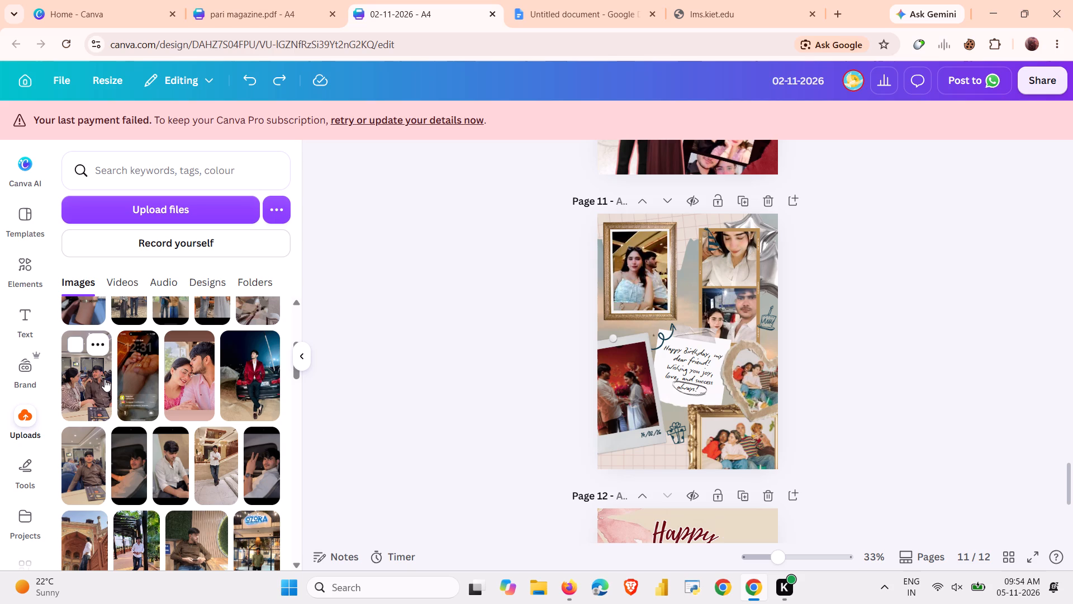
Switch to the untitled Google Docs document and replace the CREATE query text with "MATCH(s:Student)".
click(582, 0)
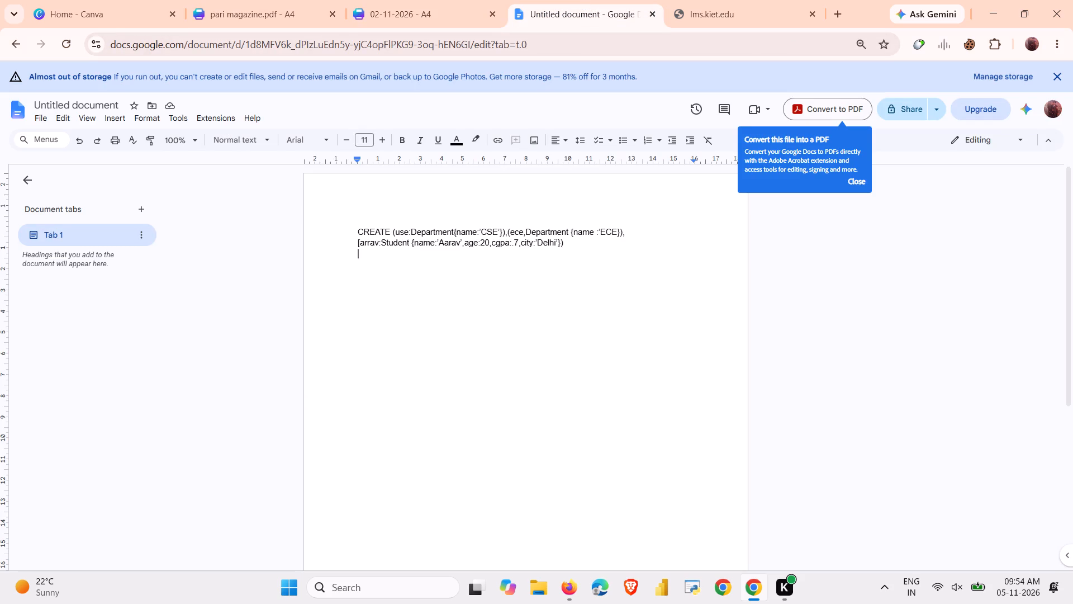
drag(473, 265, 350, 229)
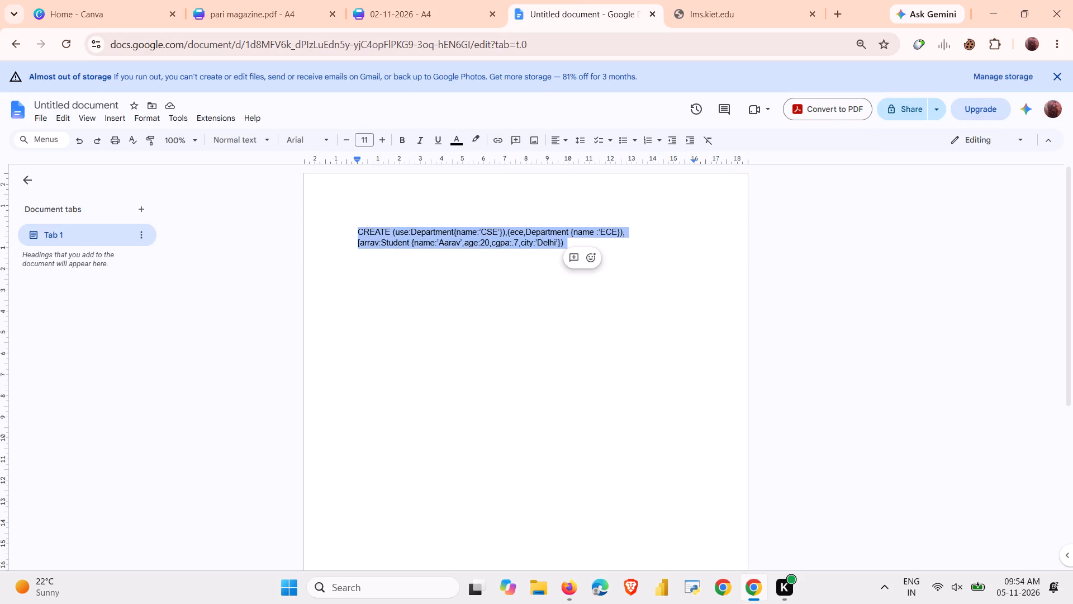
text(MAt)
key(BackSpace)
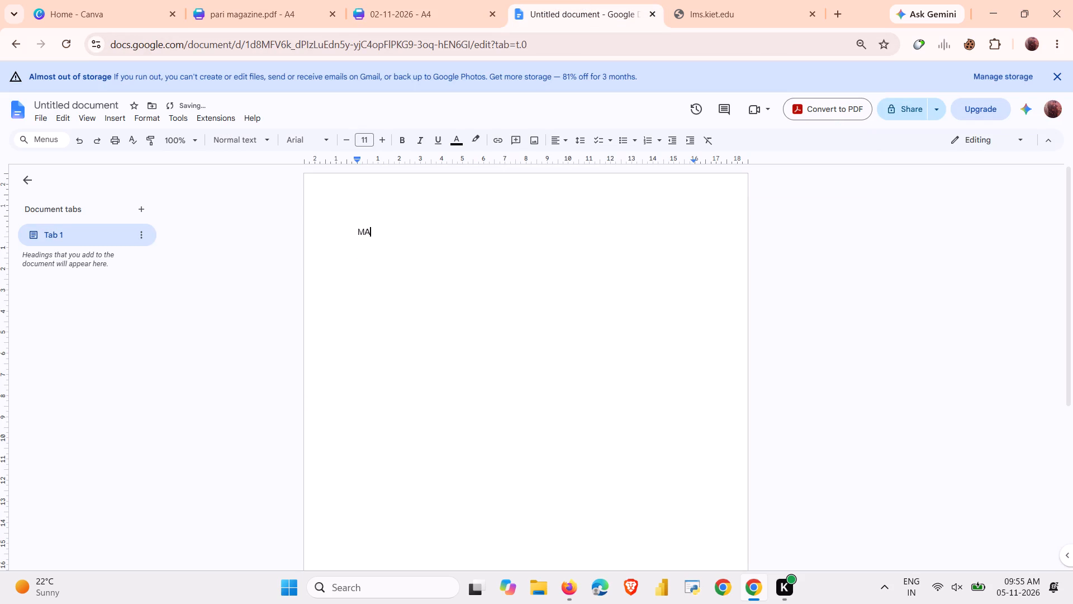
text(TCH)
key(shift+parenleft)
text(s:)
text(Student)
key(shift+parenright)
Continue the MATCH line with the relationship "-[:BELONGS_TO]->", using capitals and an underscore in its name.
text(-[)
text(:Belongs)
key(space)
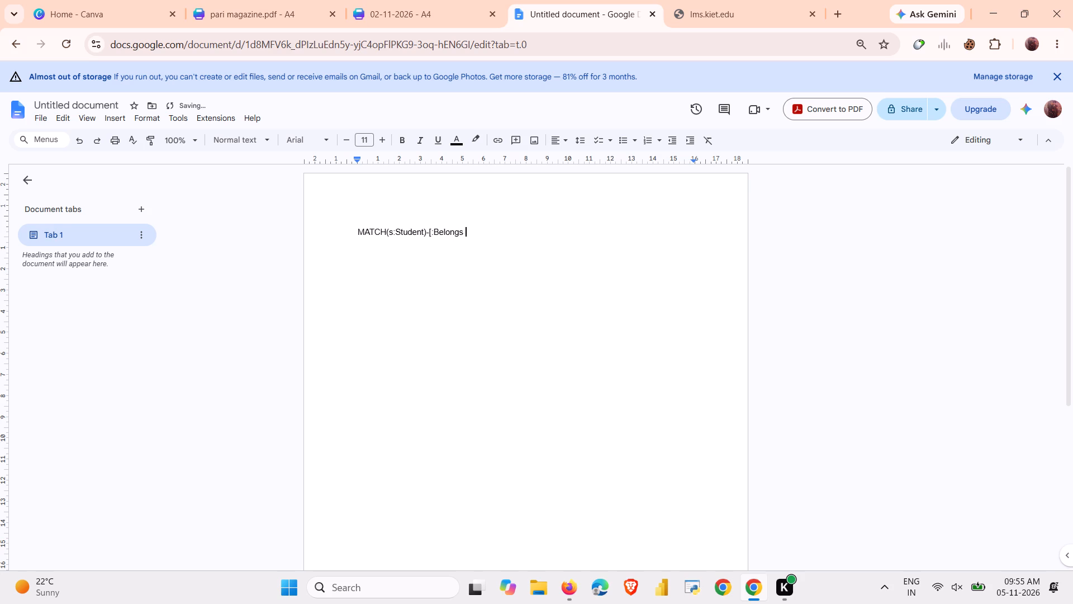
key(shift+t)
key(BackSpace)
key(BackSpace)
key(BackSpace)
key(BackSpace)
key(BackSpace)
key(BackSpace)
key(BackSpace)
key(BackSpace)
text(El)
key(BackSpace)
text(LONGS)
key(space)
key(shift+BackSpace)
text(_TO)
key(bracketright)
key(minus)
key(shift+greater)
key(BackSpace)
key(shift+greater)
Complete the MATCH line with the node "(d.Department)" and start a new line.
text((d.)
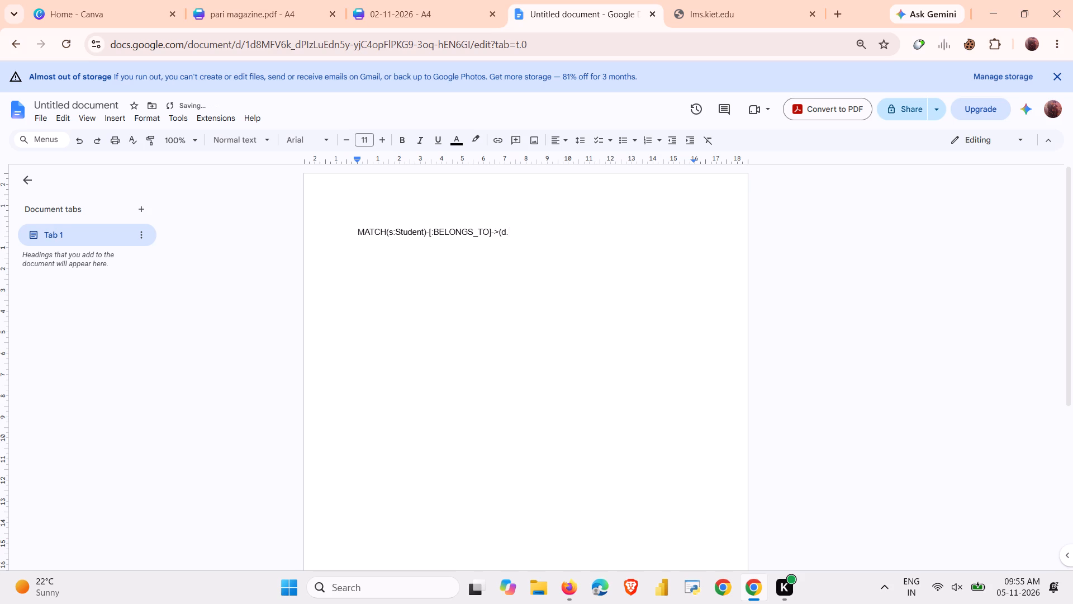
text(Depa)
text(rtment)
key(shift+parenright)
key(Return)
Begin the query's second line with "RETURN d.name AS dept,".
key(shift+r)
text(ETURN)
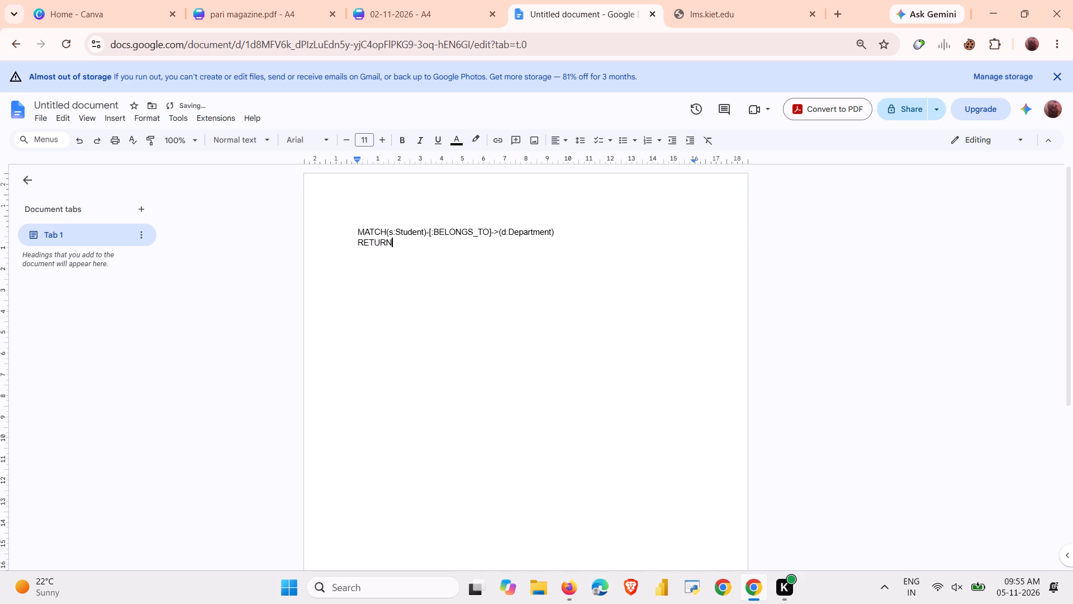
key(space)
text(d.name)
key(space)
text(AS)
key(space)
text(dept,)
Extend the RETURN line with the rounded average "round(avg(s.cgpa),2) AS avgCgpa".
text(round)
text((avg)
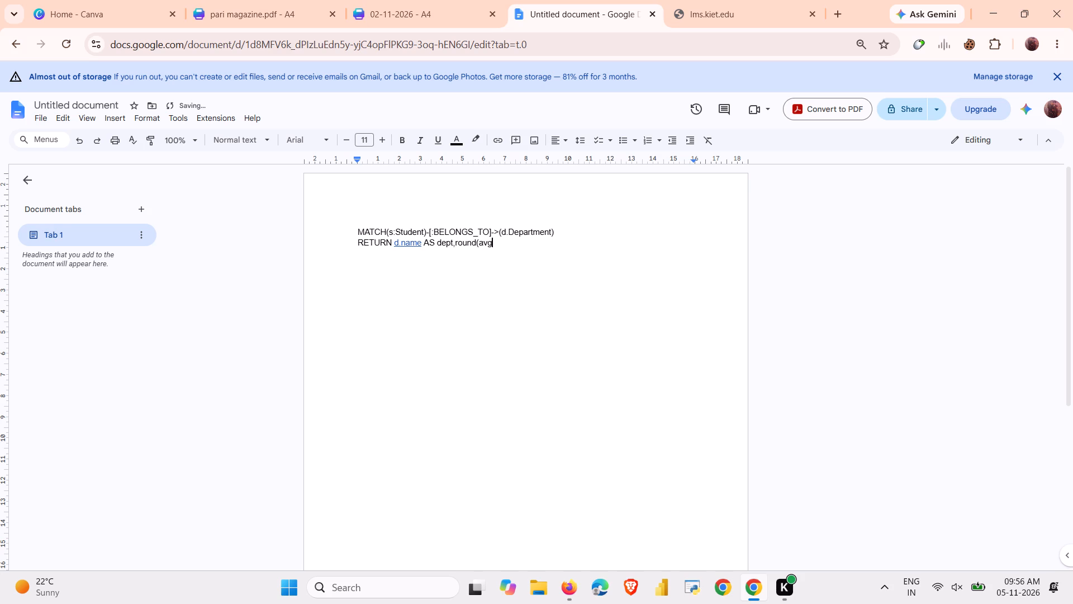
text((s.)
text(cgpa)
key(shift+parenright)
text(,2)
key(shift+parenright)
key(space)
text(AS)
key(space)
text(avg)
text(Cgpa)
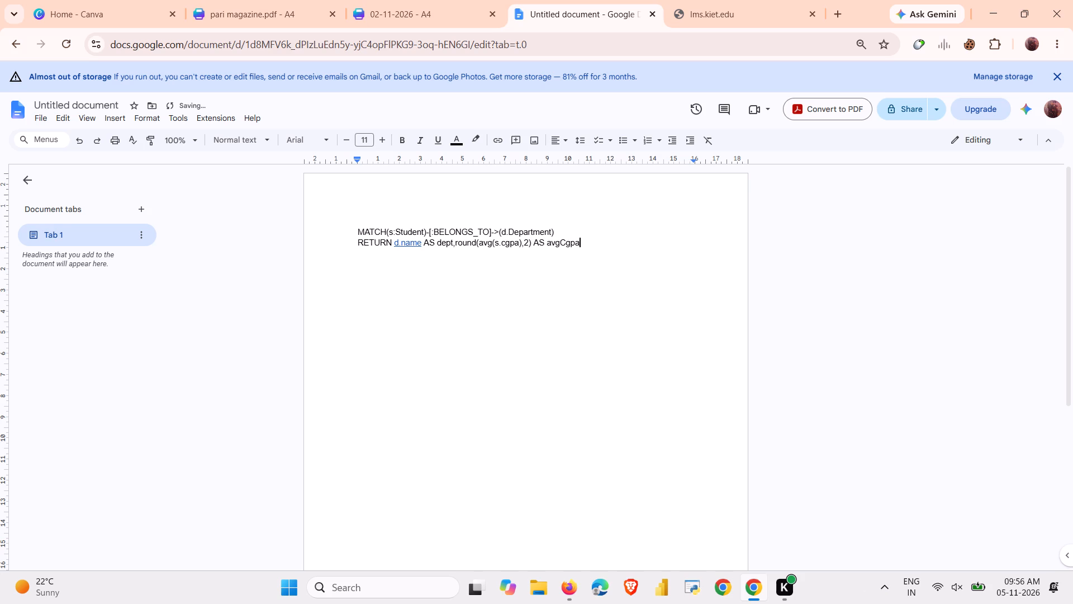
Switch back to the 02-11-2026 Canva magazine and pick the uploaded photo of hennaed hands for page 11's remaining frames.
click(402, 1)
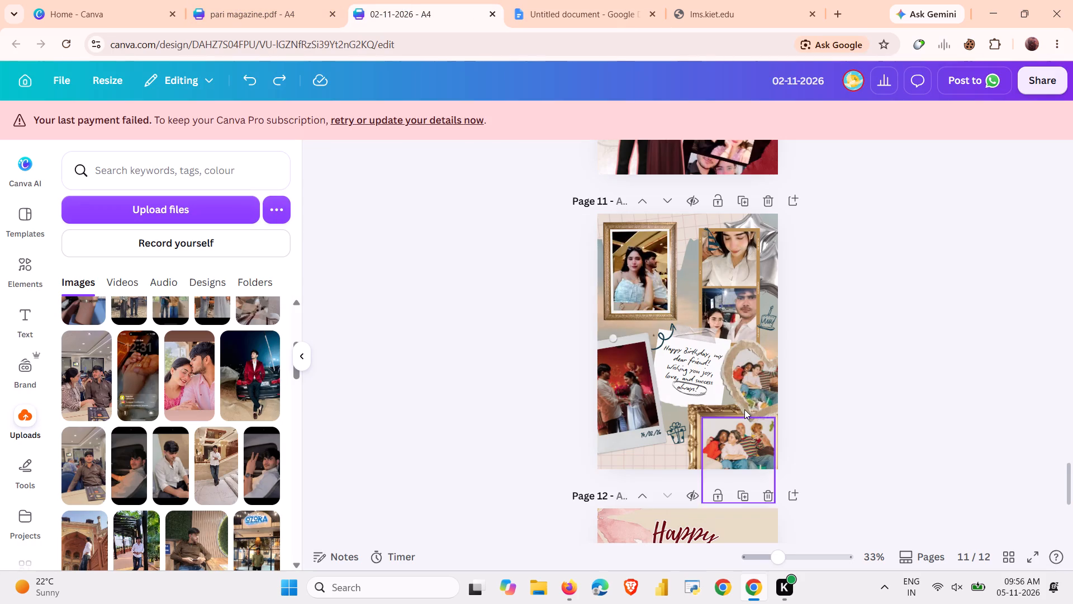
scroll(154, 530, right, 1)
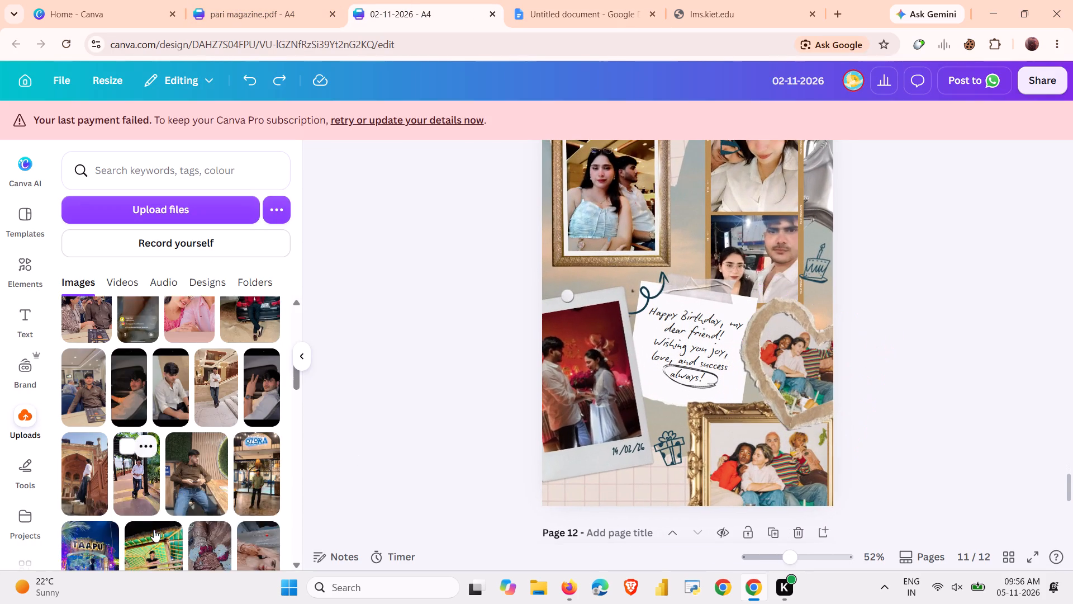
scroll(154, 530, right, 1)
scroll(154, 530, up, 2)
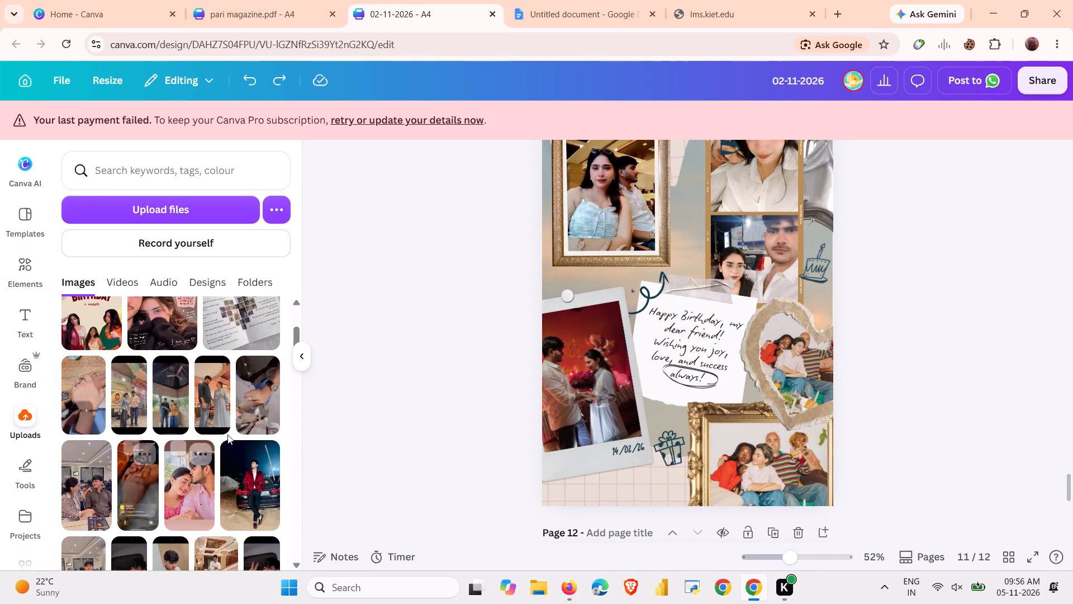
scroll(235, 419, down, 3)
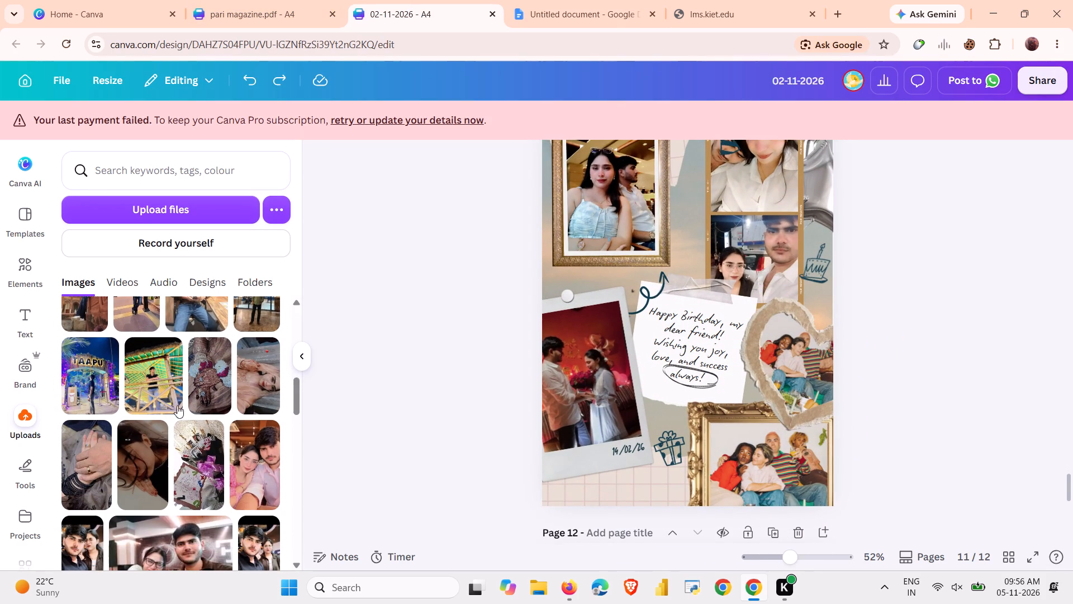
click(219, 397)
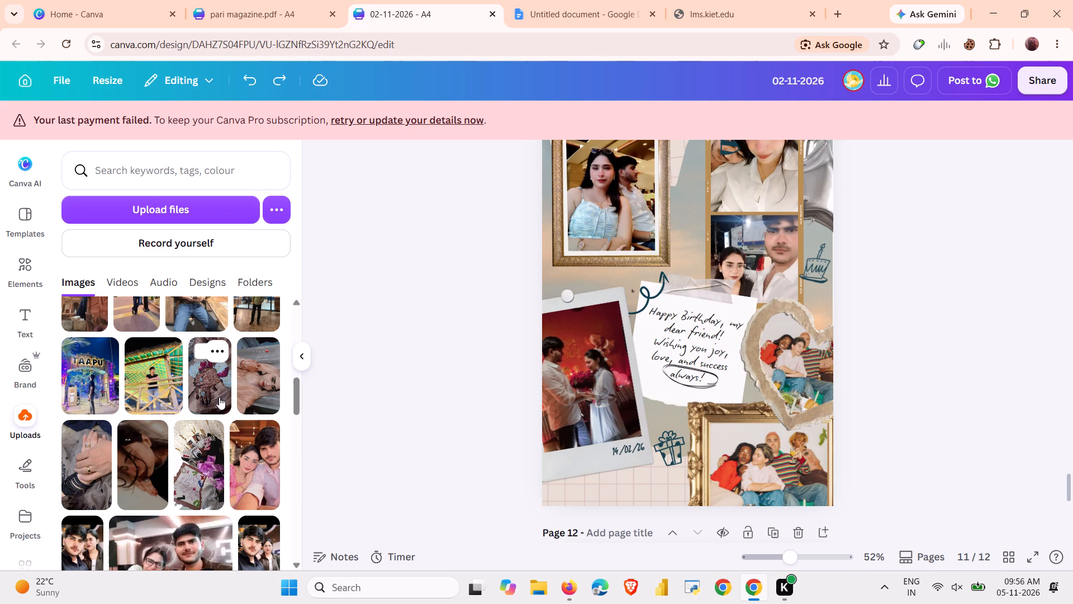
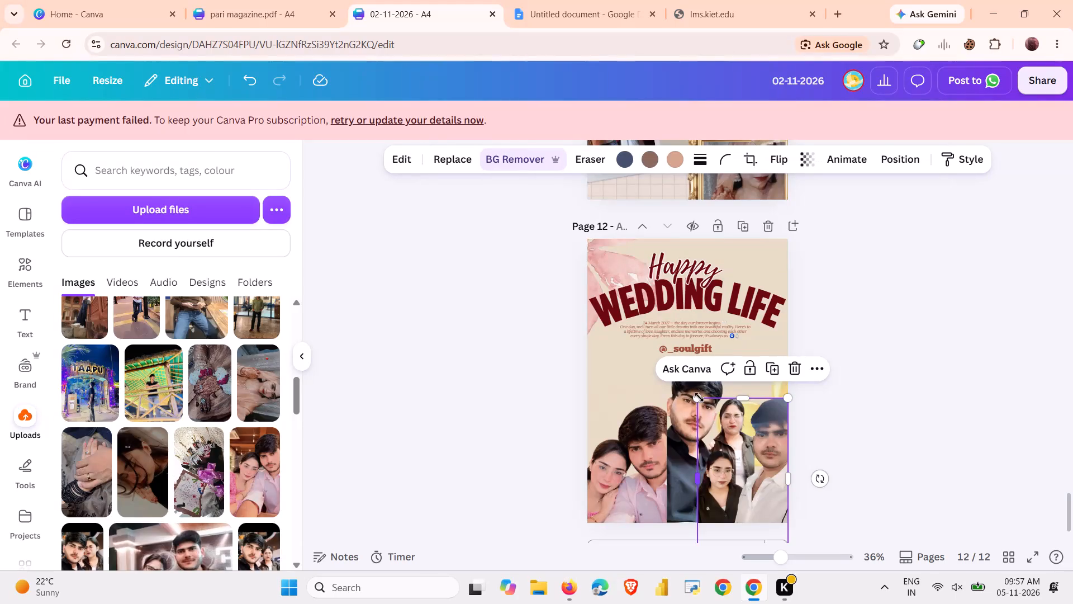
Shrink the photo of the man in the white shirt slightly, anchored at page 12's lower right corner.
drag(697, 397, 707, 407)
click(889, 501)
Lower the middle cutout photo of the man in the dark shirt slightly on page 12.
drag(704, 417, 704, 425)
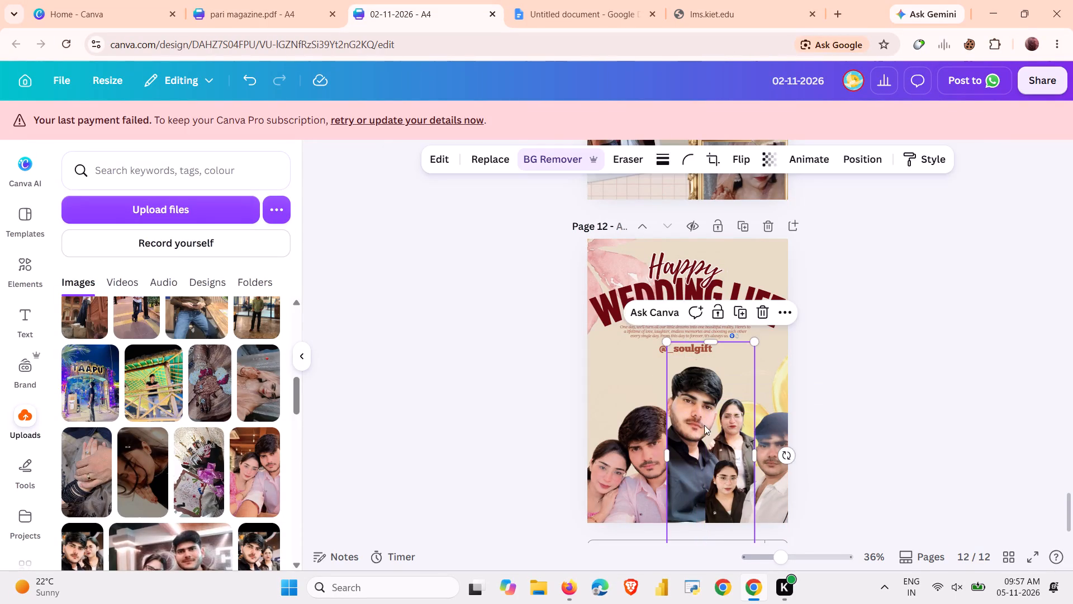
drag(704, 425, 706, 436)
click(888, 410)
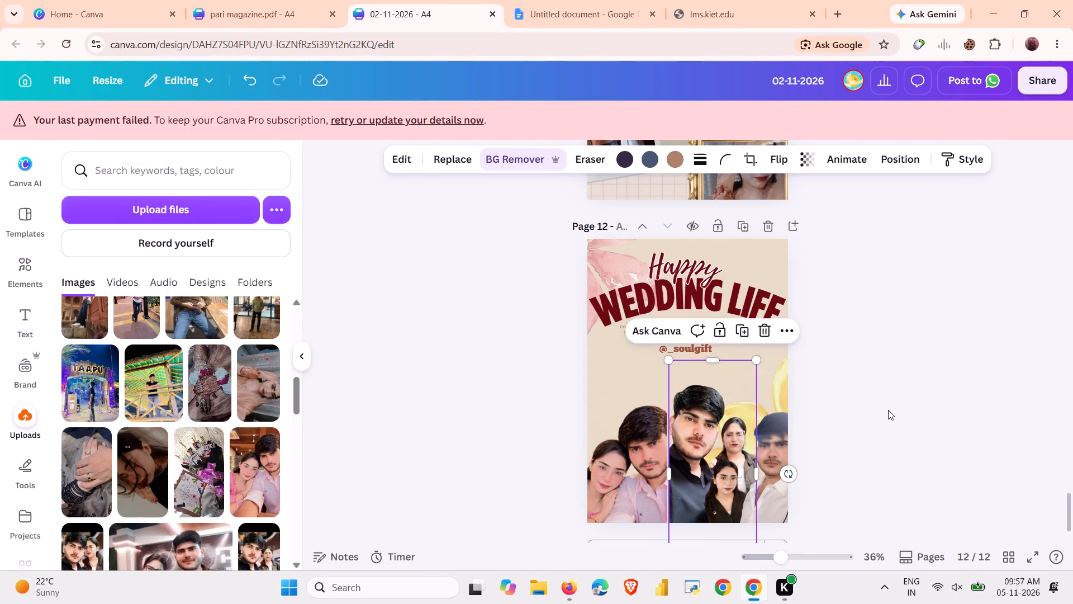
click(773, 452)
click(676, 431)
click(882, 443)
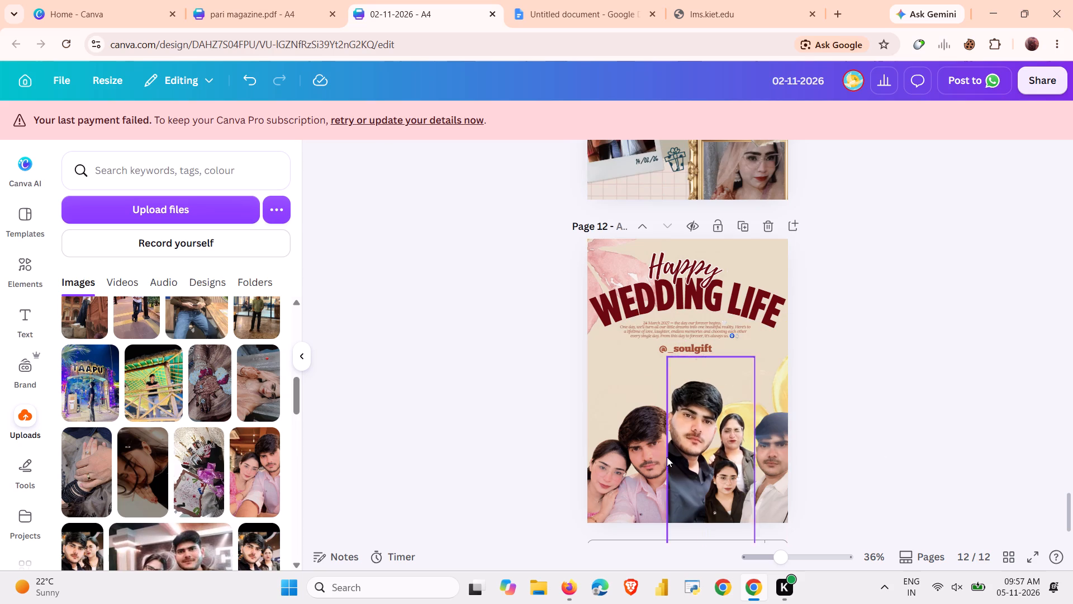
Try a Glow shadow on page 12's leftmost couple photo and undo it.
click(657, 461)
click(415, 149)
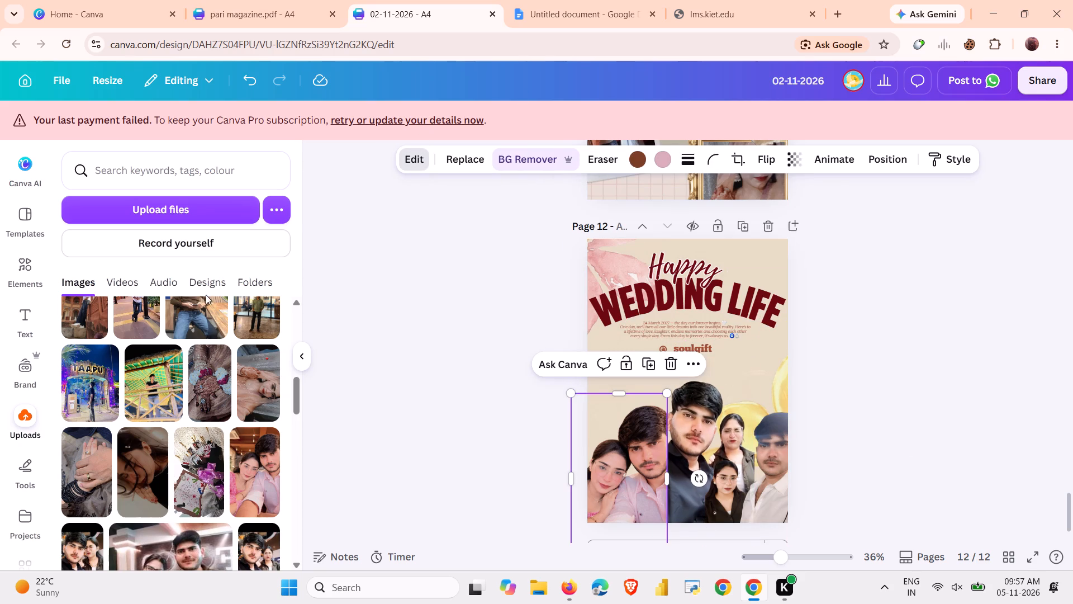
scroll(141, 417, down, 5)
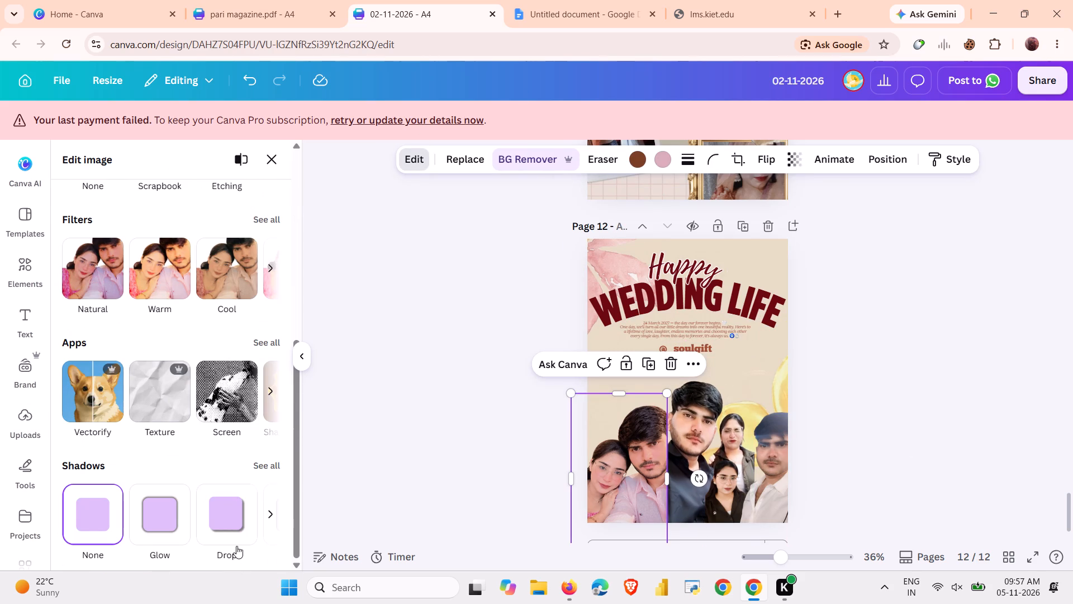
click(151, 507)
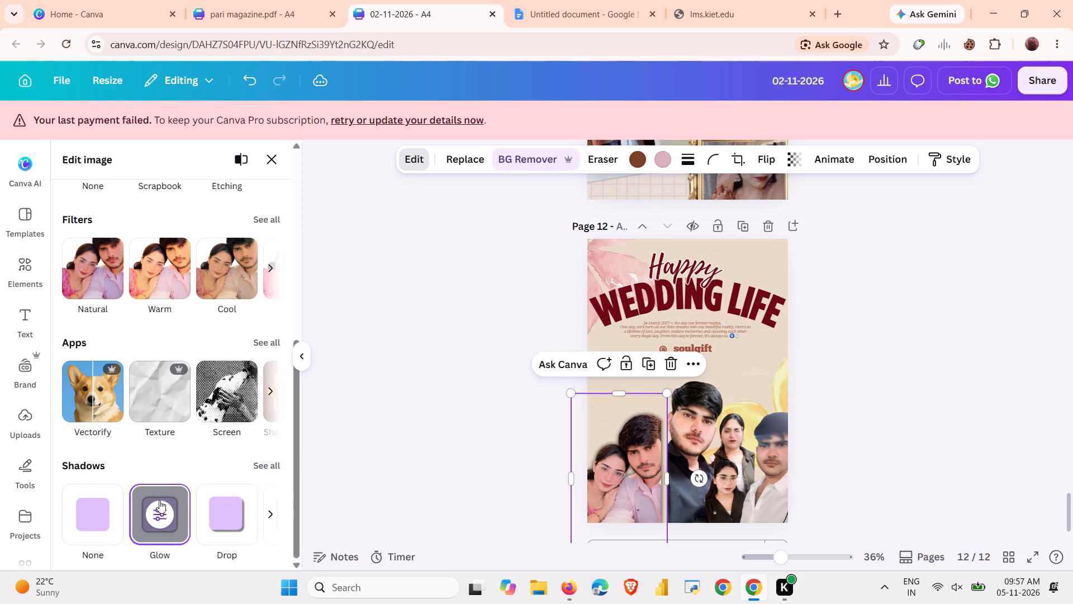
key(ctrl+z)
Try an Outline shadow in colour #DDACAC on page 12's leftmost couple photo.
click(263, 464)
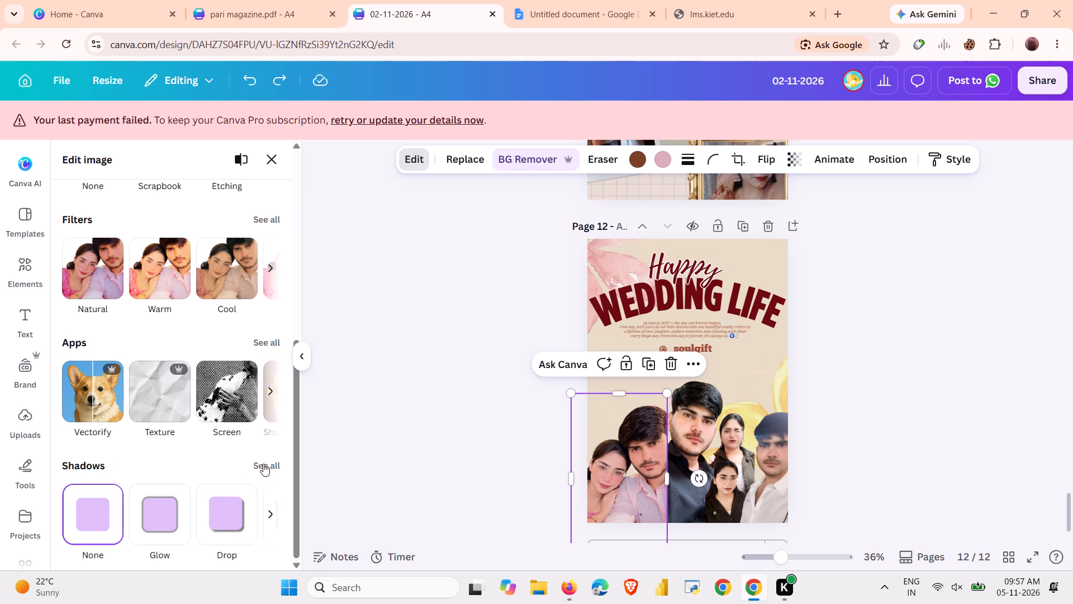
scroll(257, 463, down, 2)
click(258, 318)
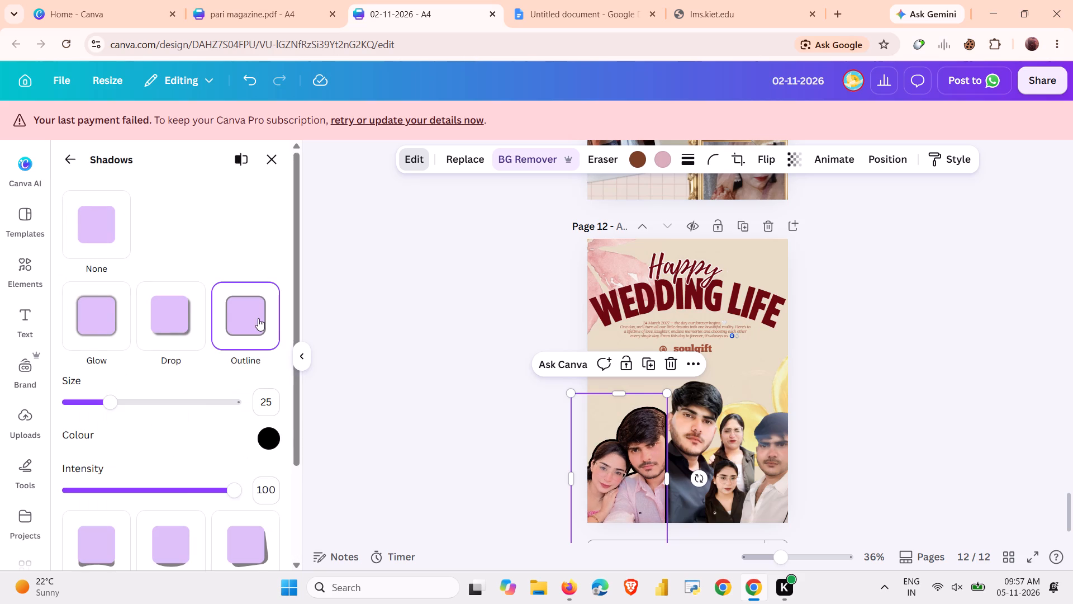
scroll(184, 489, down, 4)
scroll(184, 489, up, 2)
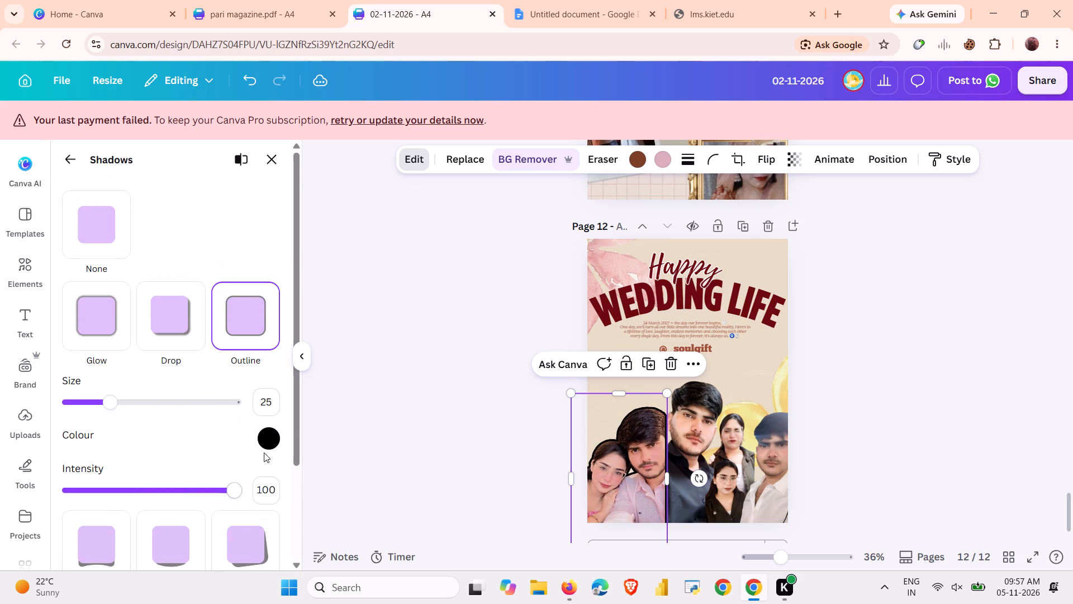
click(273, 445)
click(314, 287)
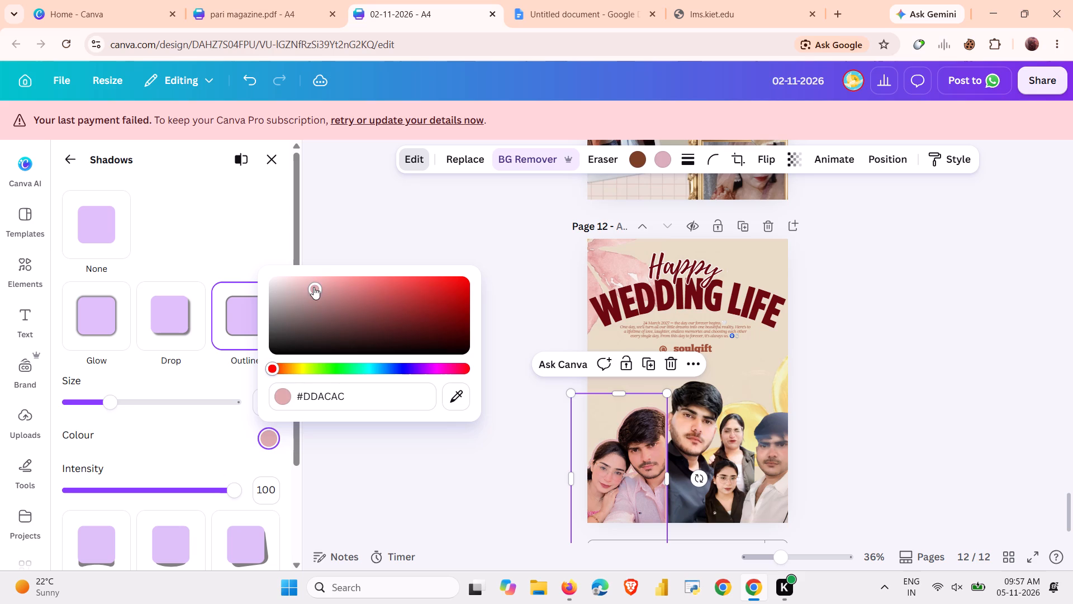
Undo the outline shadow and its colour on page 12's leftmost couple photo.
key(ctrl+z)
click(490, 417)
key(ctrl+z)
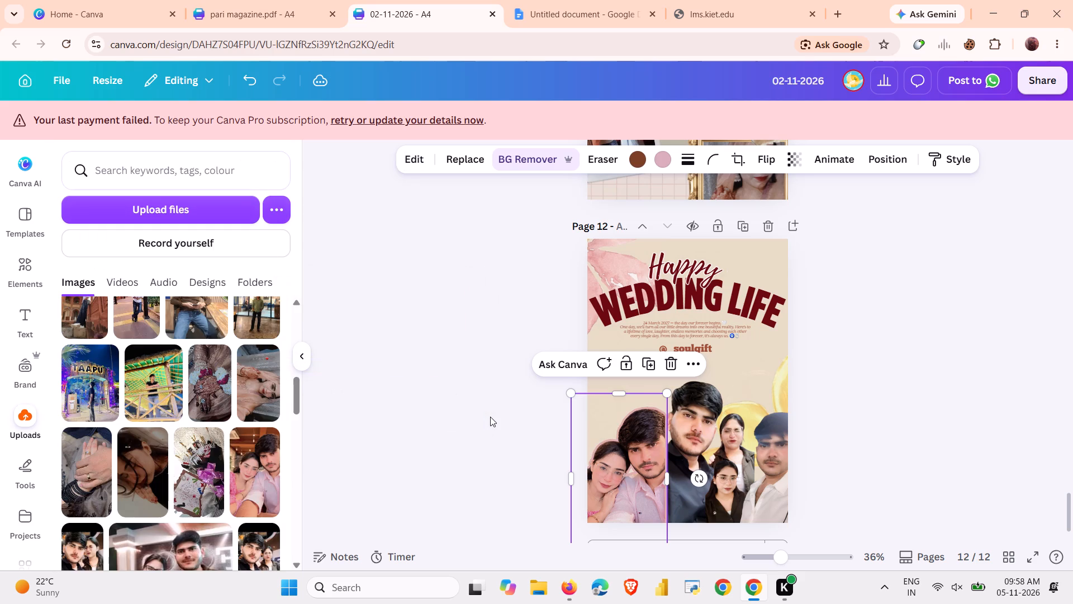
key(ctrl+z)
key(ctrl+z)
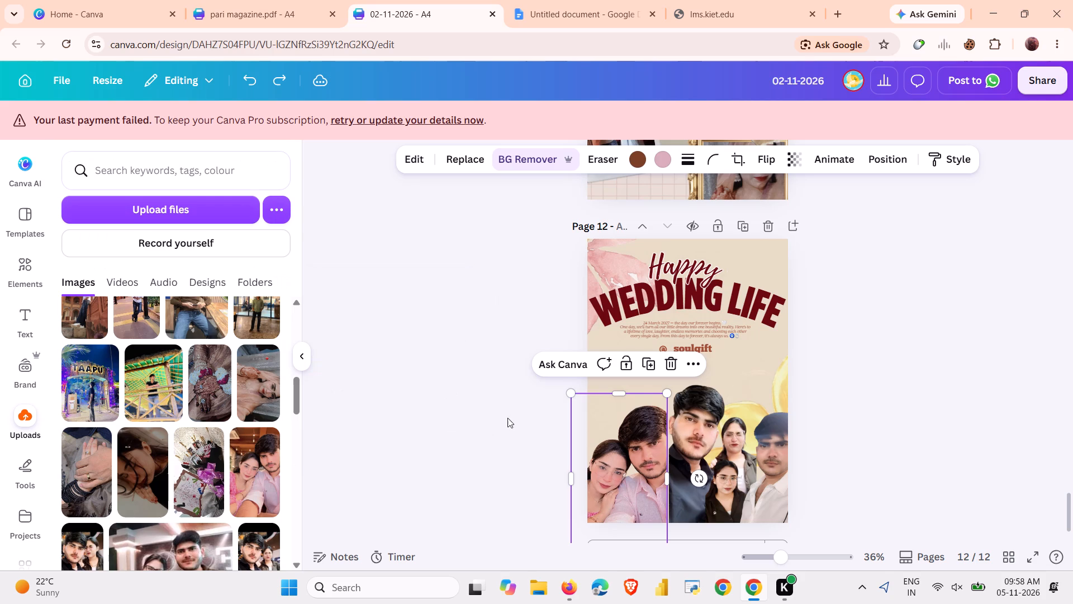
Raise the middle cutout photo of the man in the dark shirt slightly on page 12.
click(706, 427)
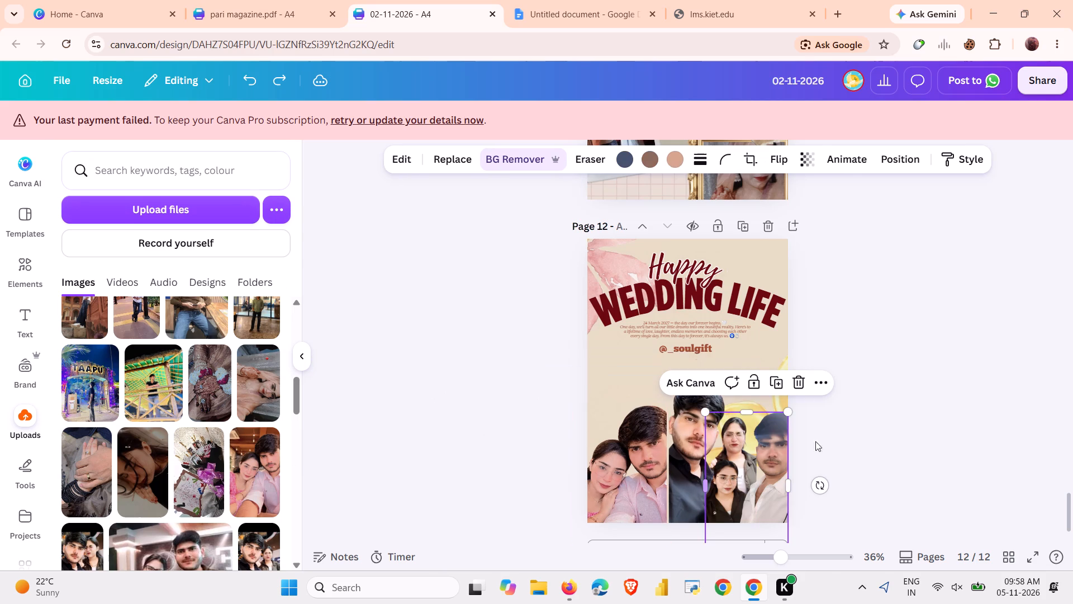
click(831, 450)
click(688, 433)
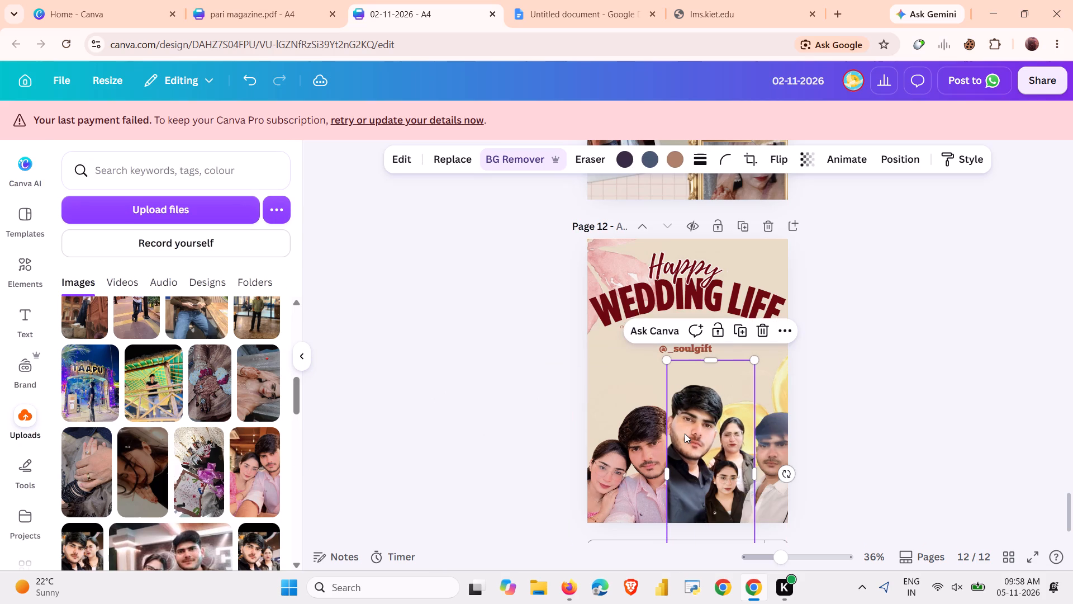
click(863, 459)
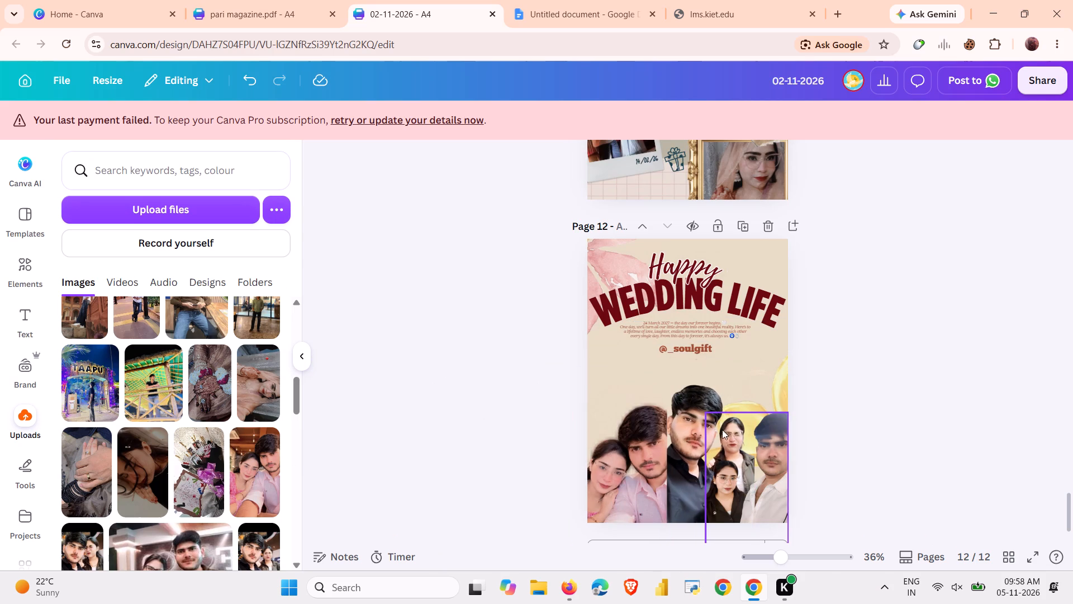
drag(691, 437, 691, 430)
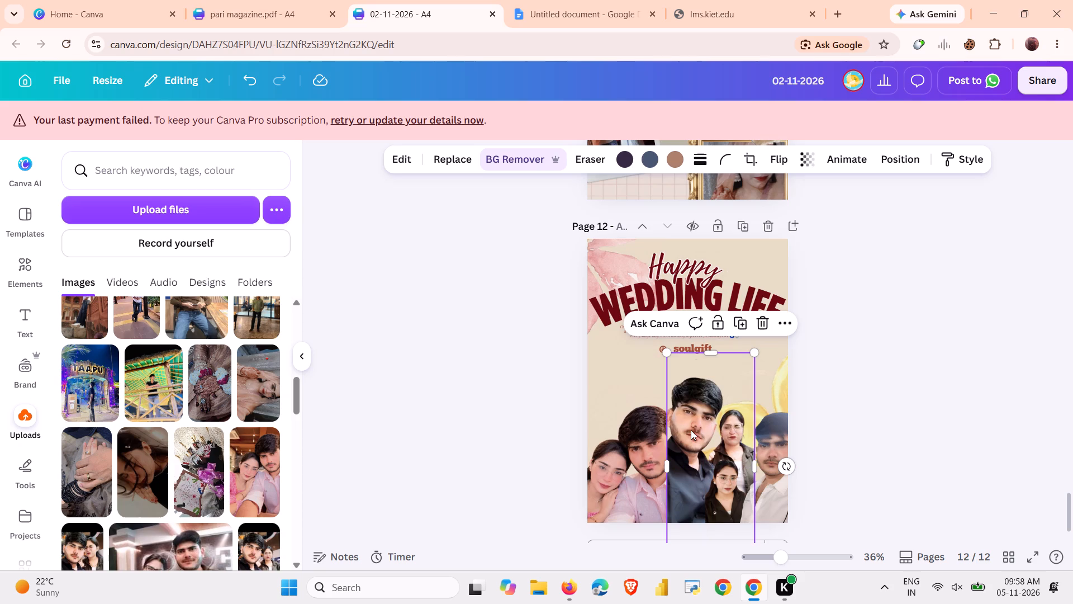
click(829, 460)
Move page 11's gift box doodle slightly down and right, next to the lower gold frame.
scroll(829, 460, up, 2)
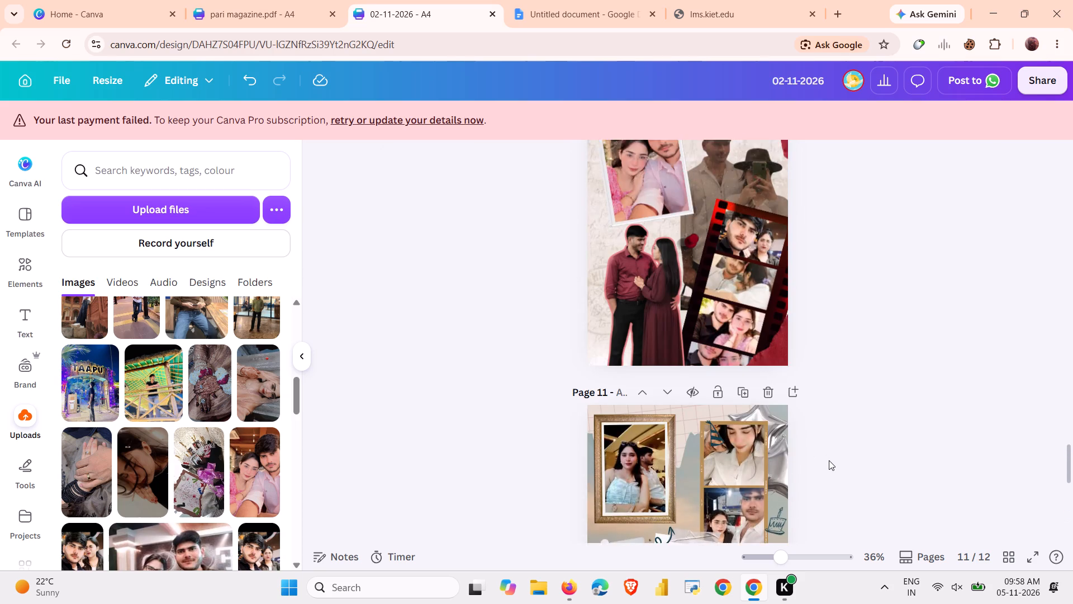
scroll(829, 460, up, 1)
scroll(735, 420, down, 2)
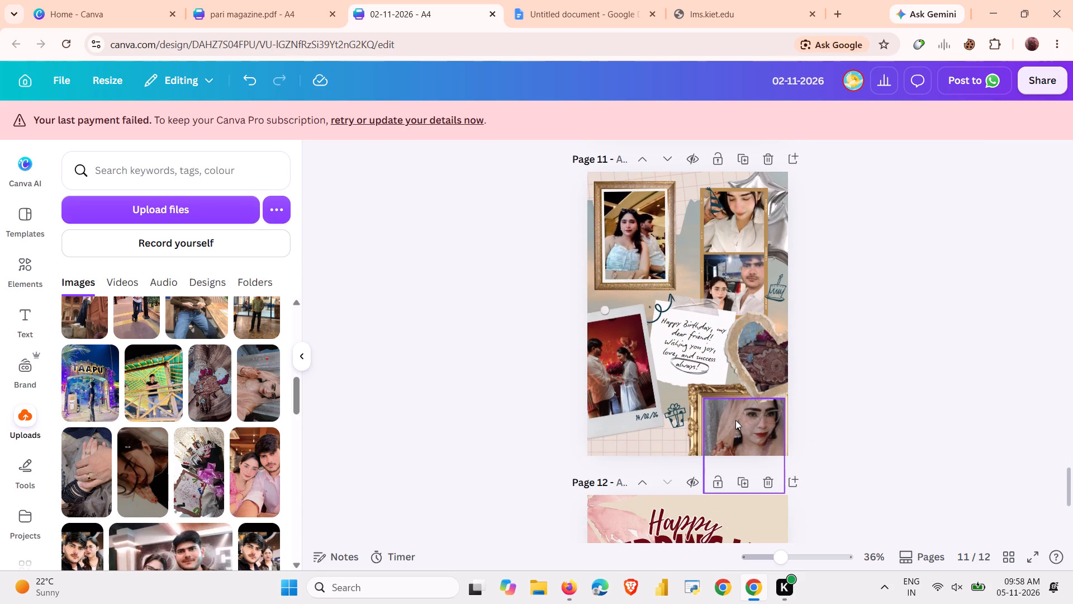
drag(671, 414, 679, 421)
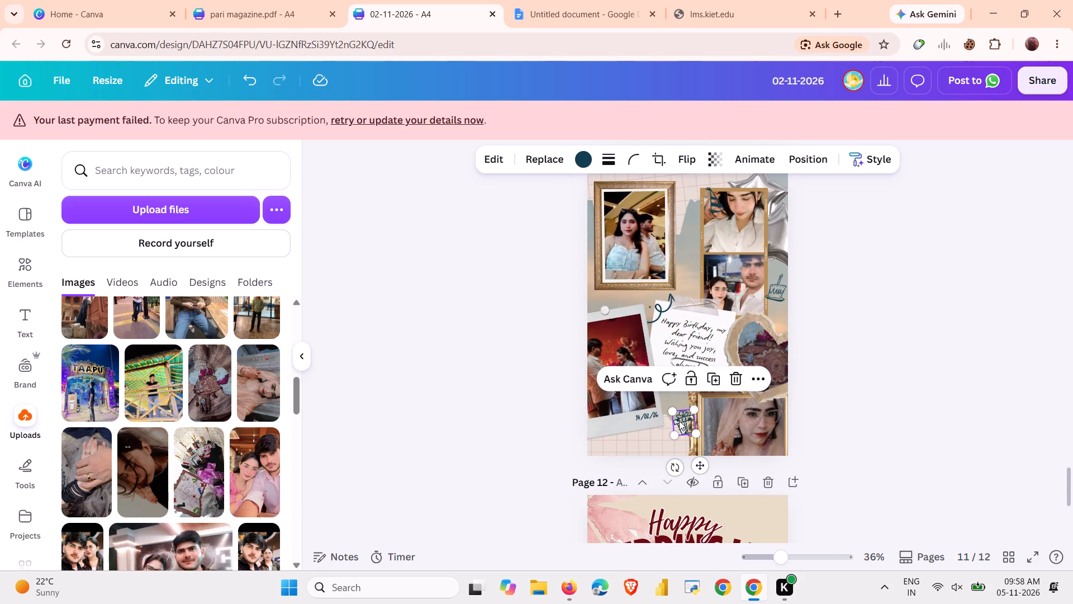
Delete the handwritten date from the polaroid on page 11.
click(647, 417)
key(Delete)
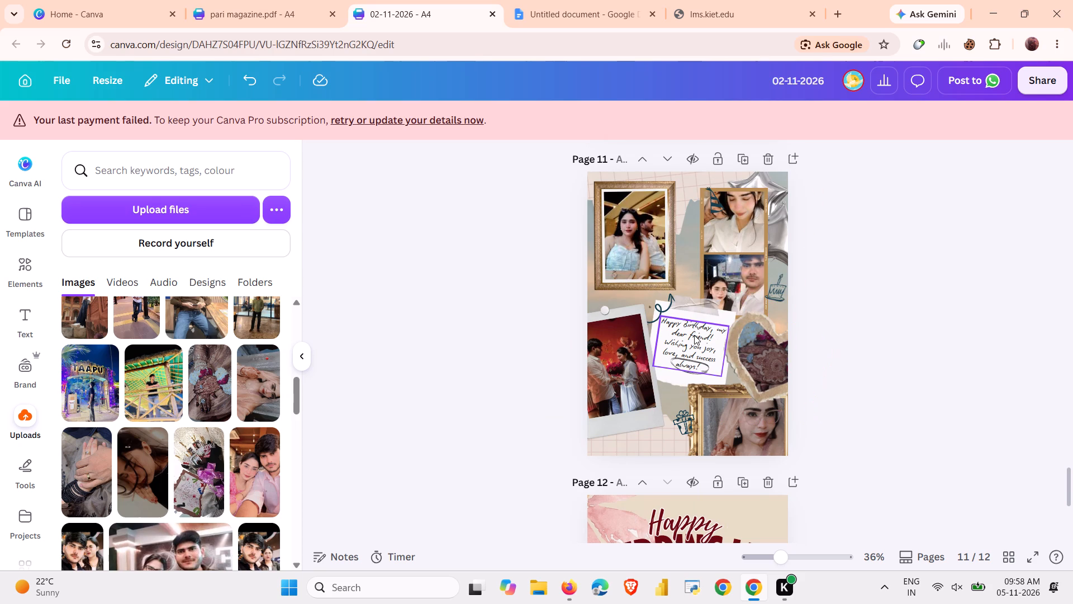
Shift the standing couple cutout on page 10 slightly to the left.
scroll(694, 335, up, 4)
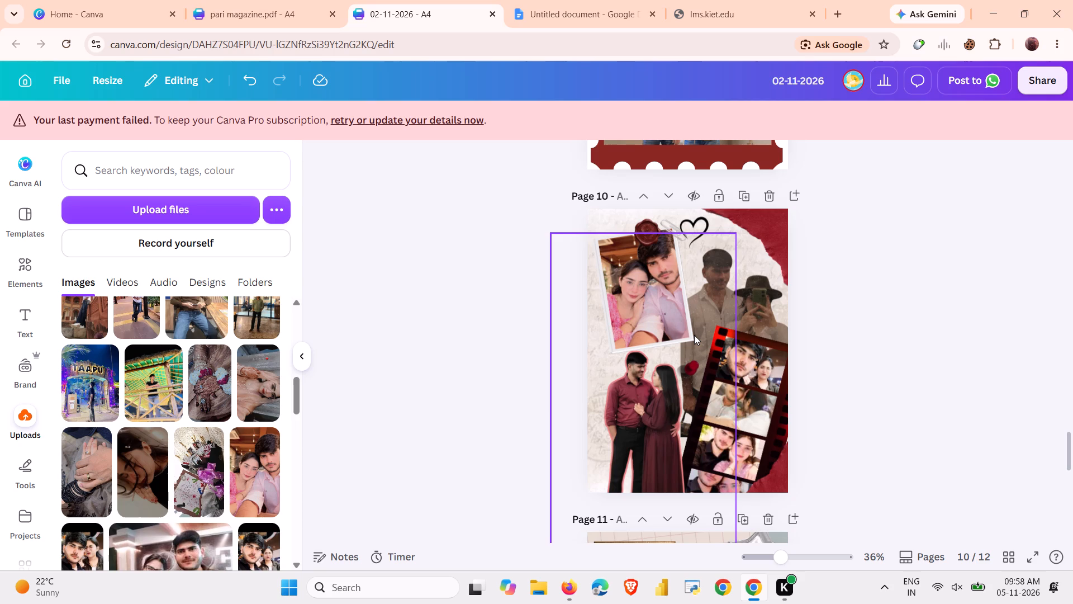
drag(650, 385, 644, 385)
click(858, 412)
Review the magazine's layout from page 10 back to the cover, and recheck the closing page 12.
scroll(858, 412, up, 1)
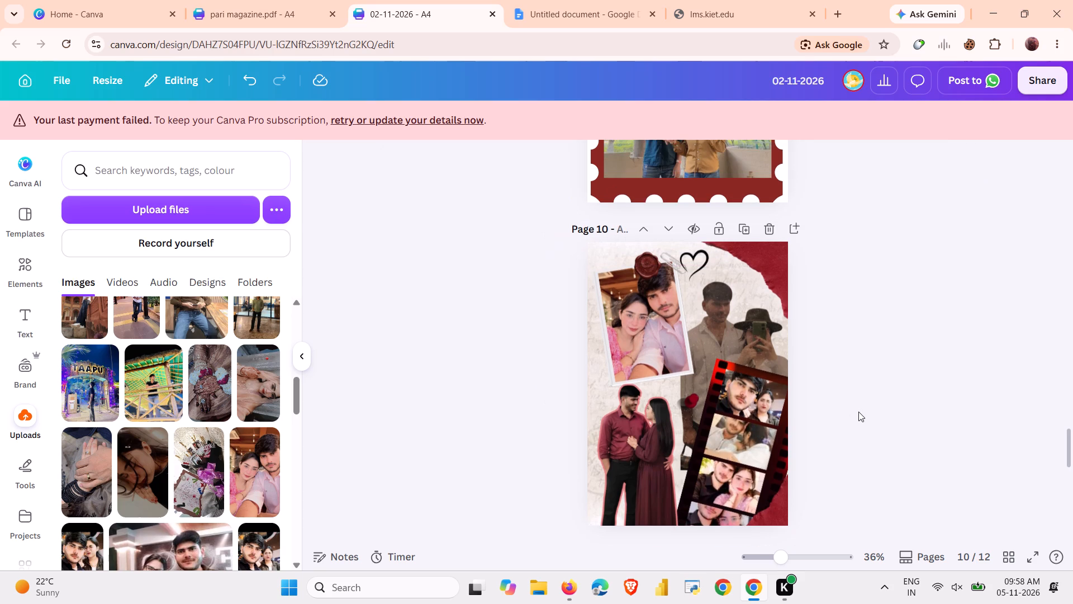
scroll(858, 412, up, 4)
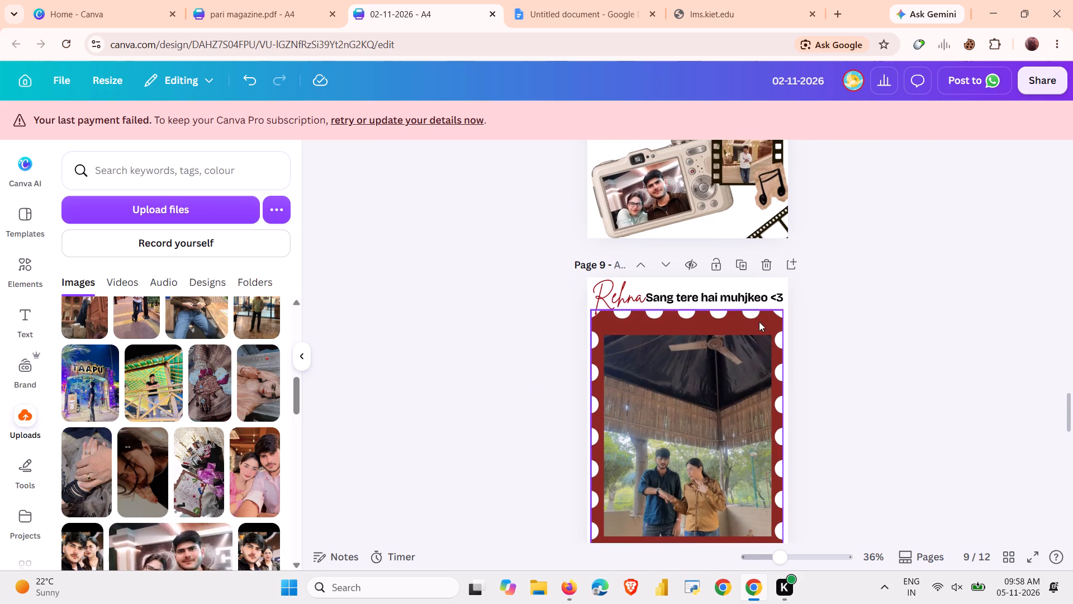
scroll(752, 304, up, 4)
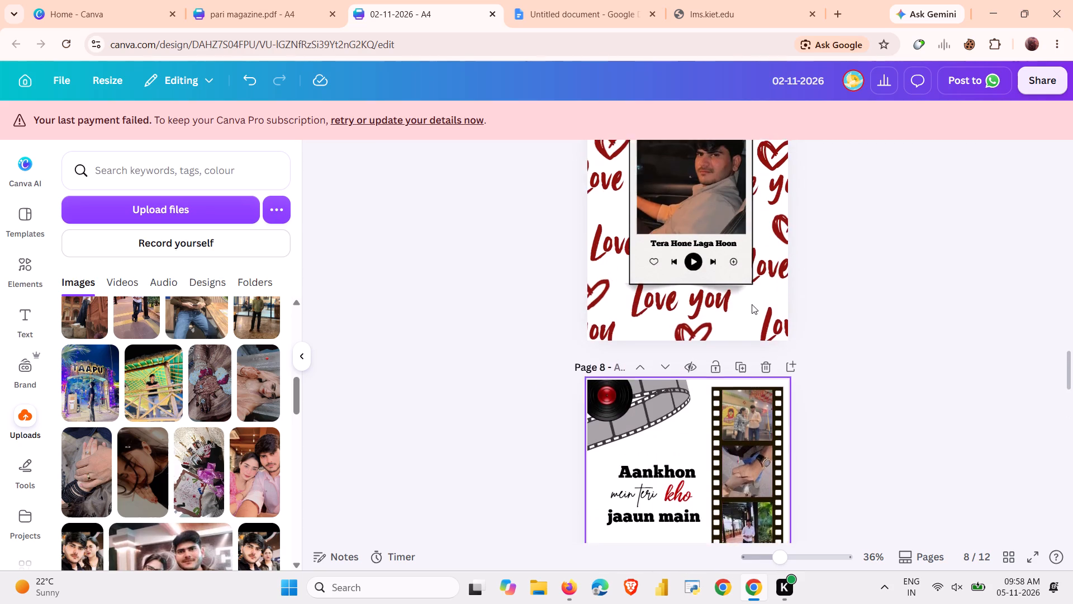
scroll(752, 304, up, 5)
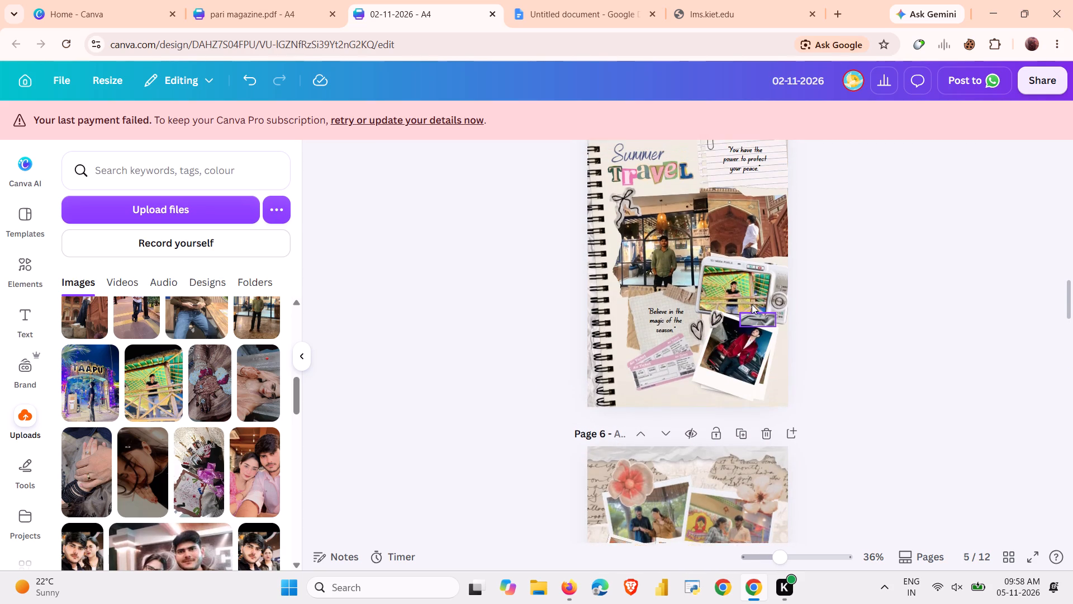
scroll(752, 304, up, 1)
scroll(759, 258, up, 2)
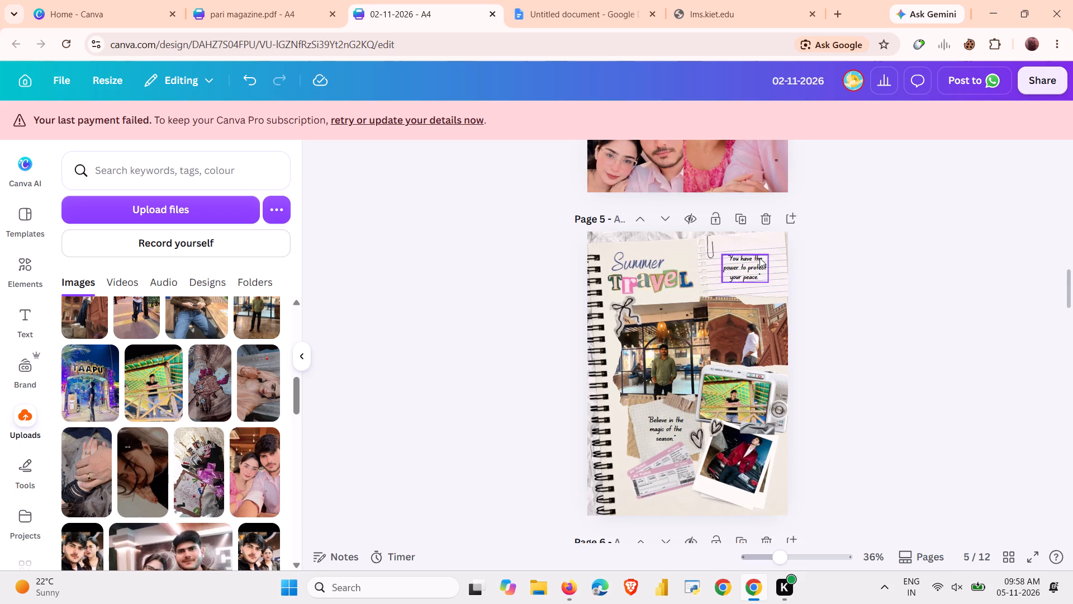
scroll(759, 258, up, 2)
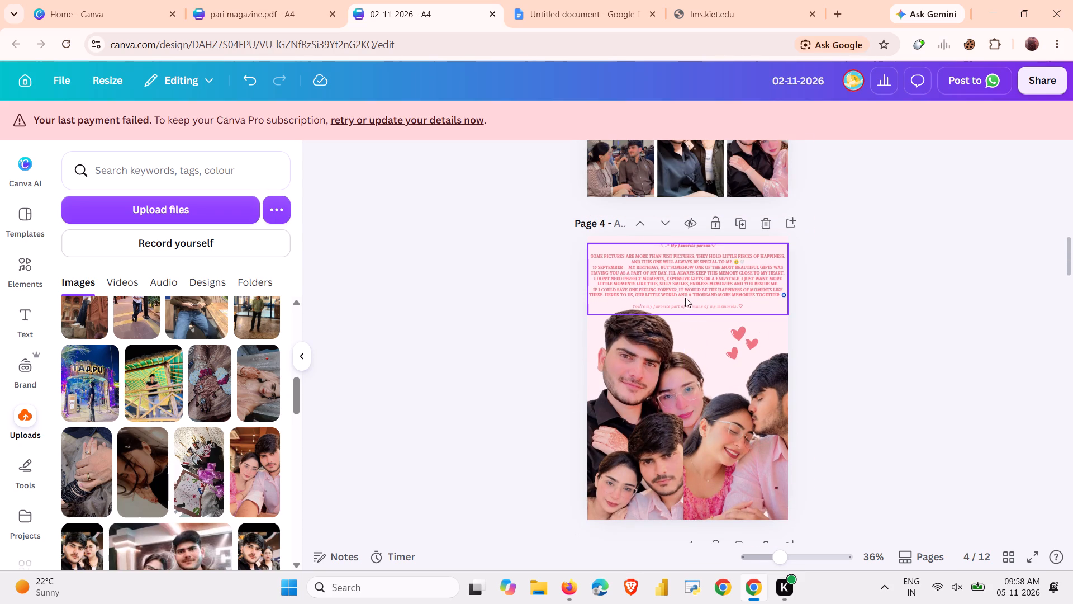
scroll(686, 296, up, 2)
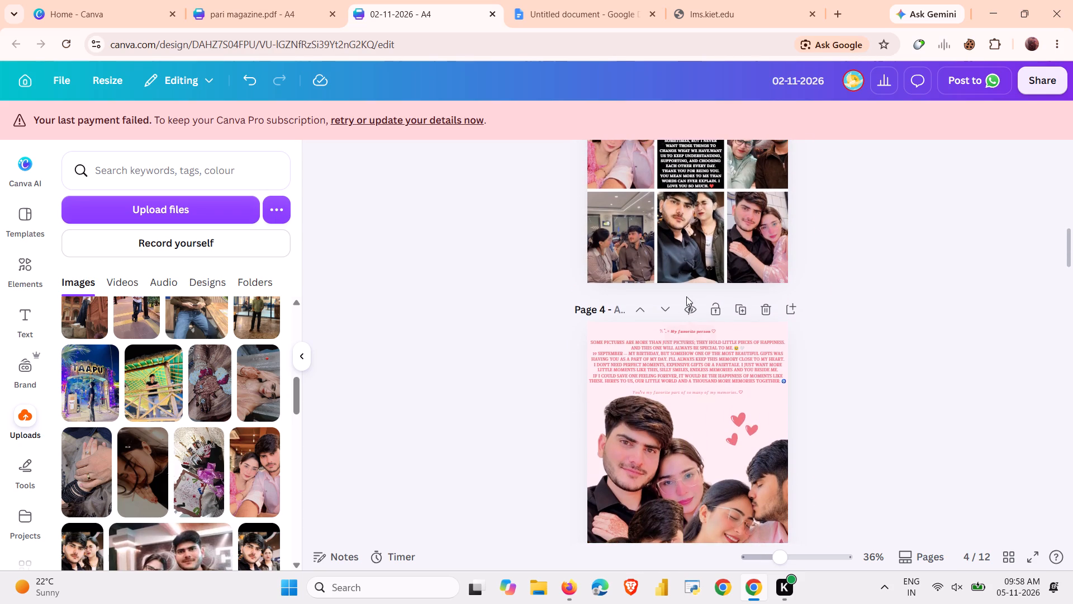
scroll(686, 296, up, 4)
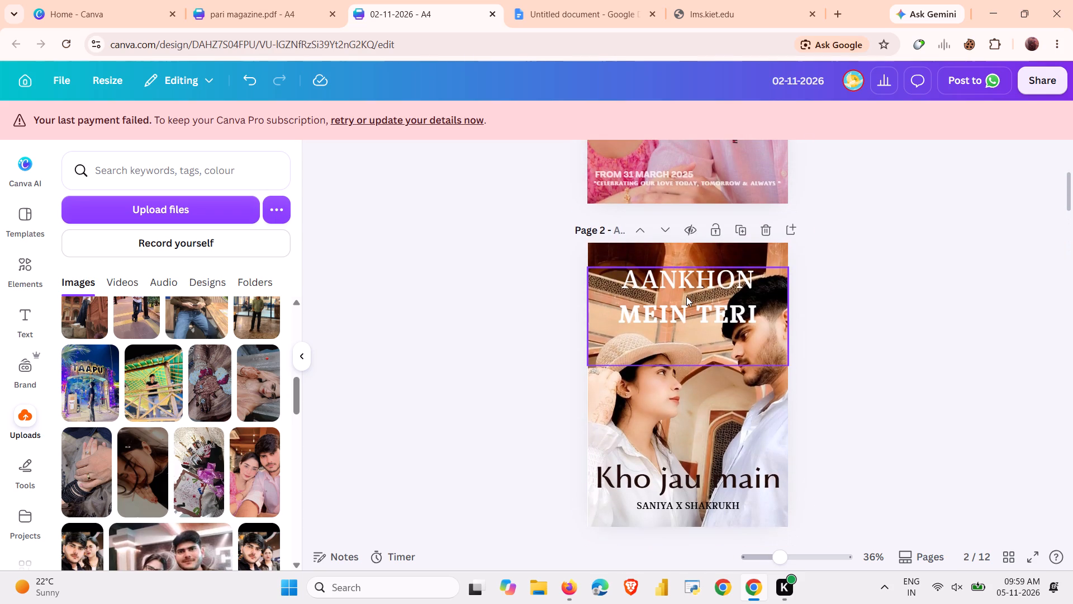
scroll(686, 296, up, 1)
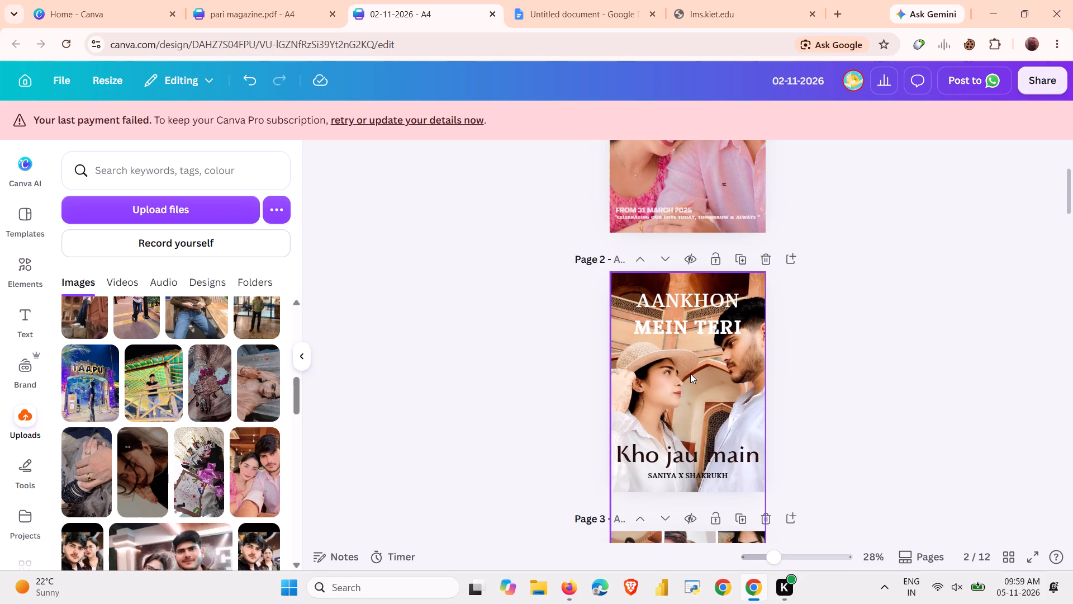
scroll(690, 374, up, 4)
scroll(690, 374, down, 11)
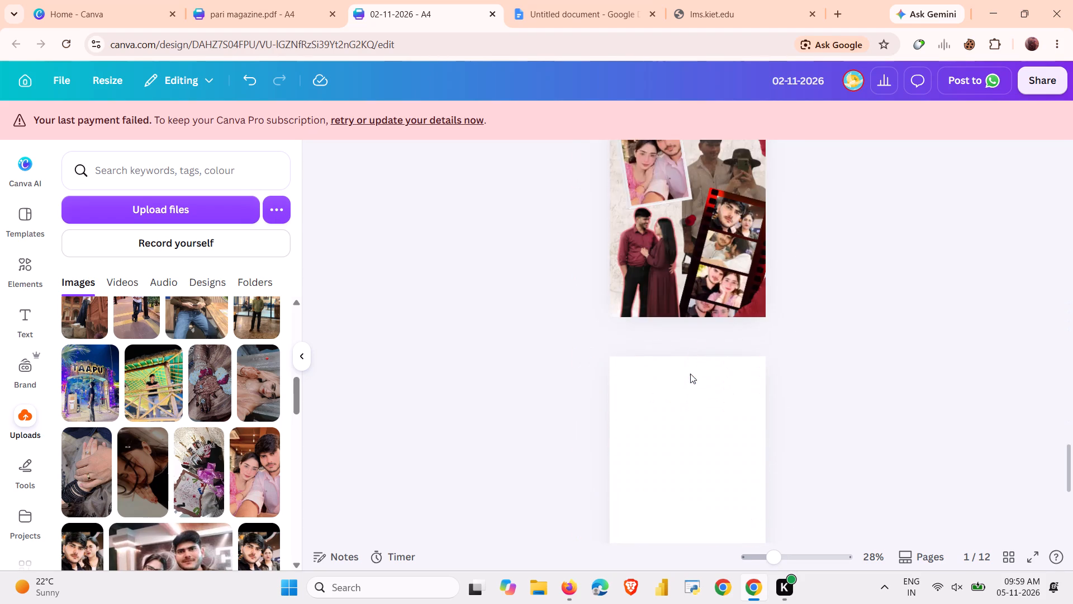
scroll(690, 374, down, 5)
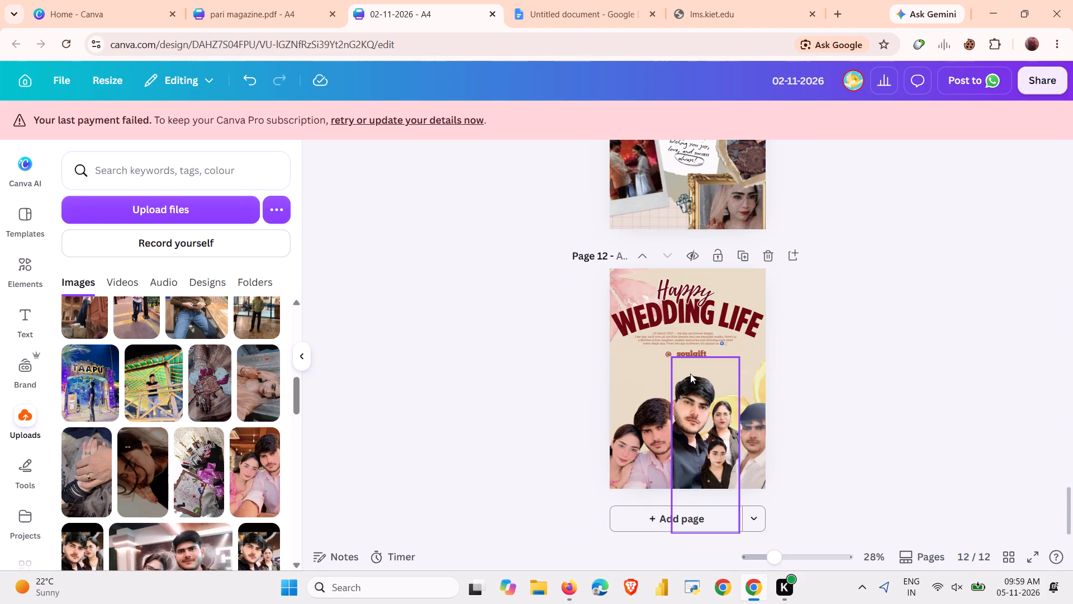
scroll(690, 374, down, 2)
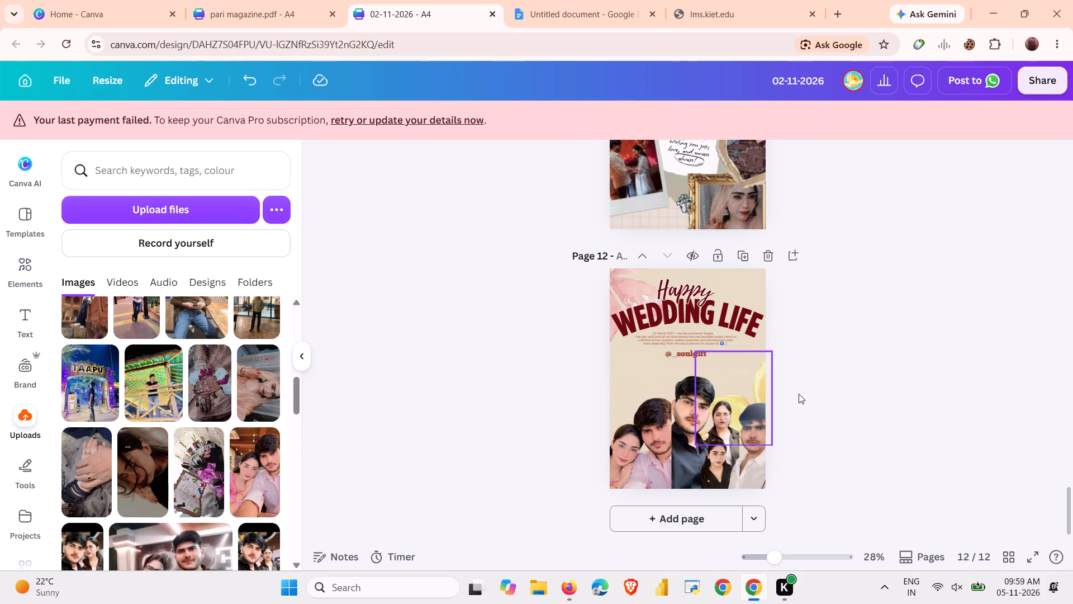
Present the magazine full screen and review every page from the cover to closing page 12.
click(799, 394)
scroll(799, 394, up, 18)
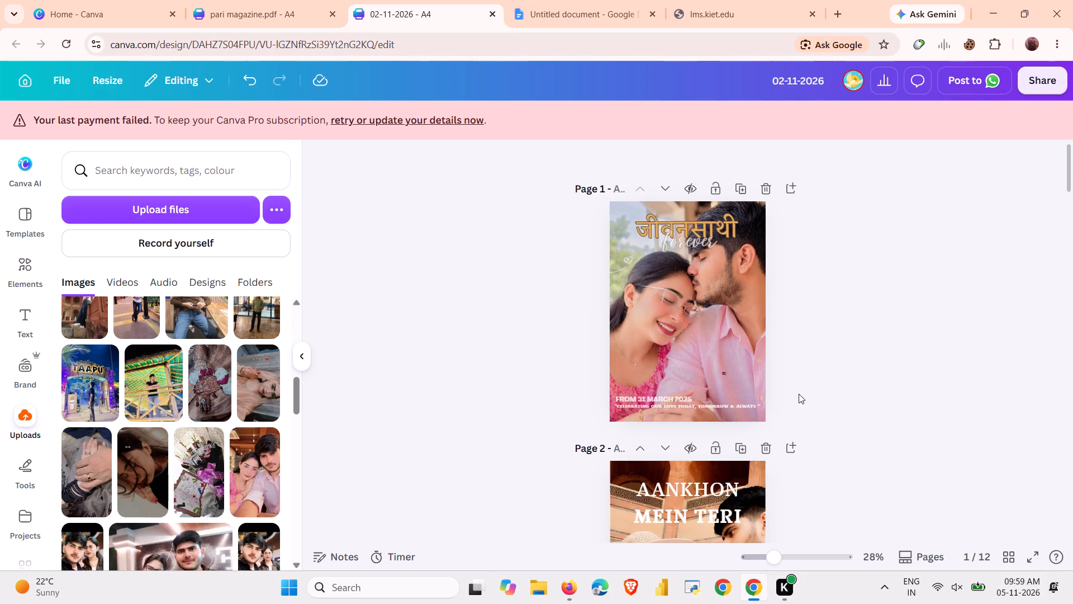
scroll(844, 403, up, 2)
click(1032, 557)
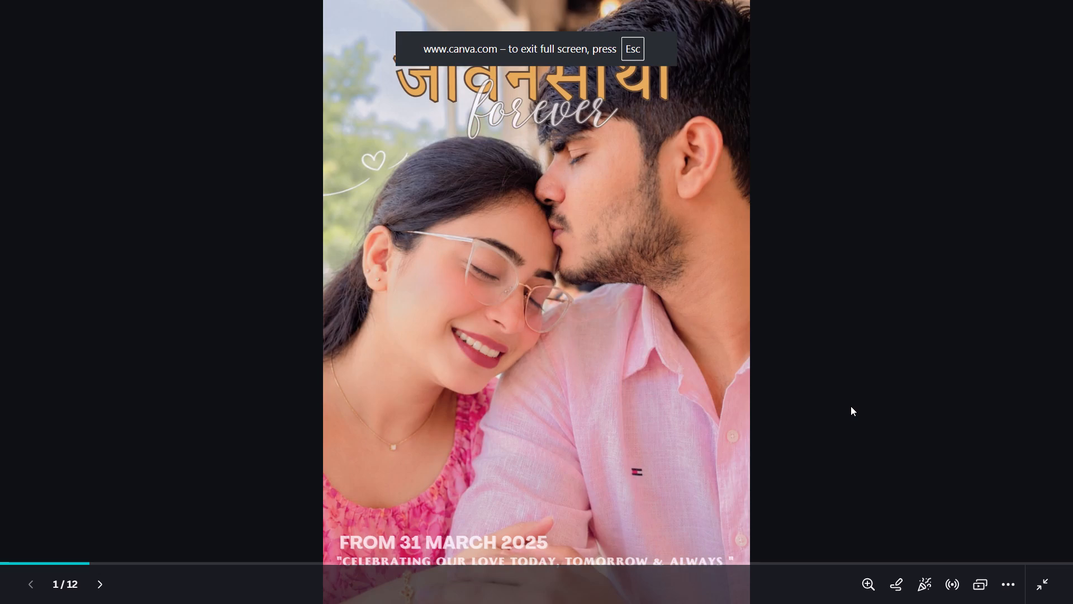
key(Escape)
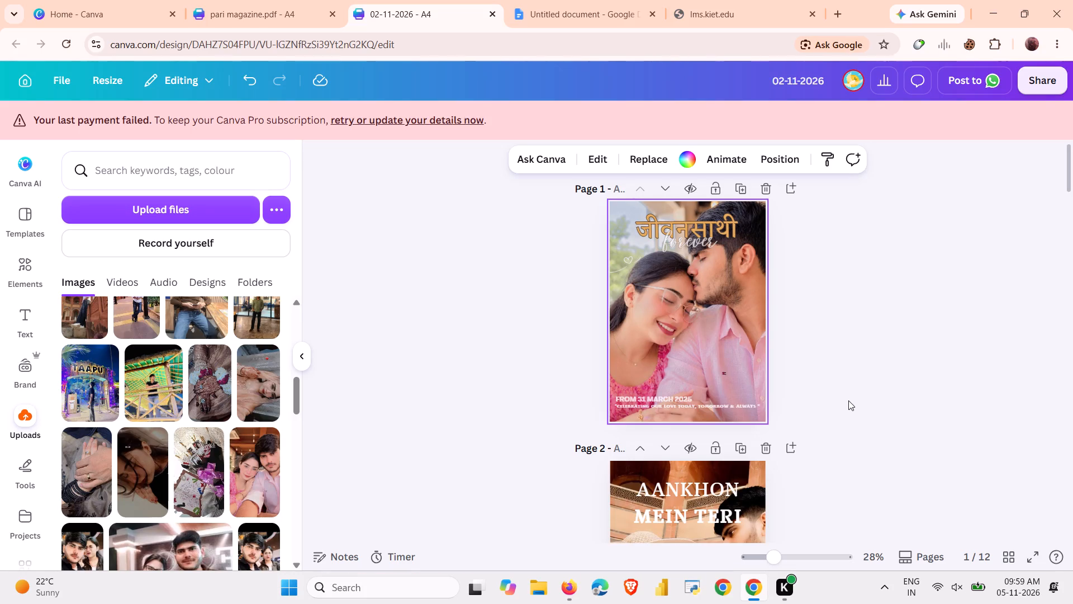
click(1037, 558)
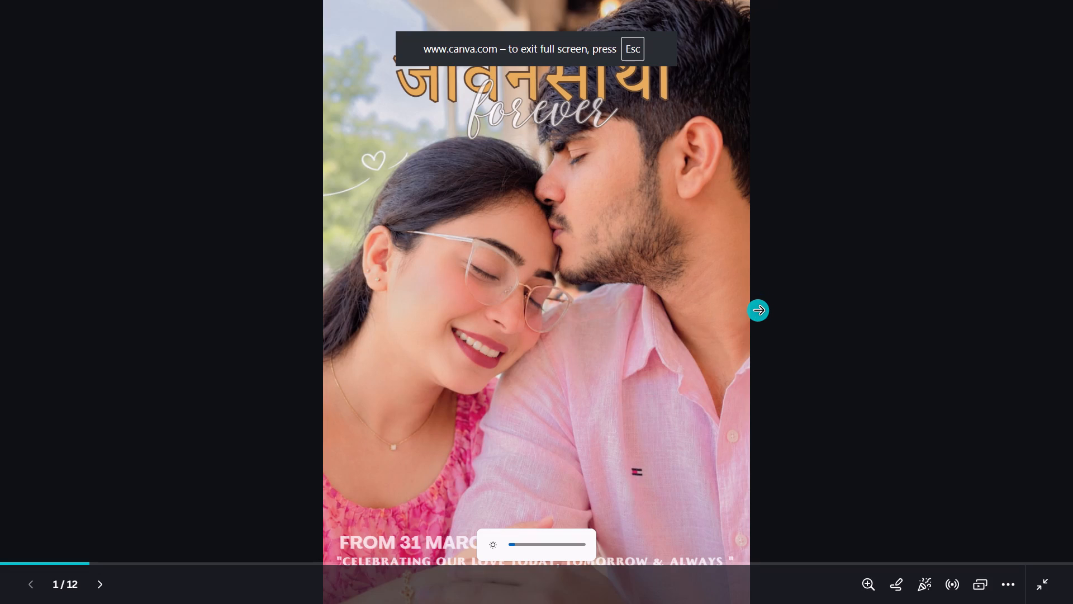
key(Right)
key(Right)
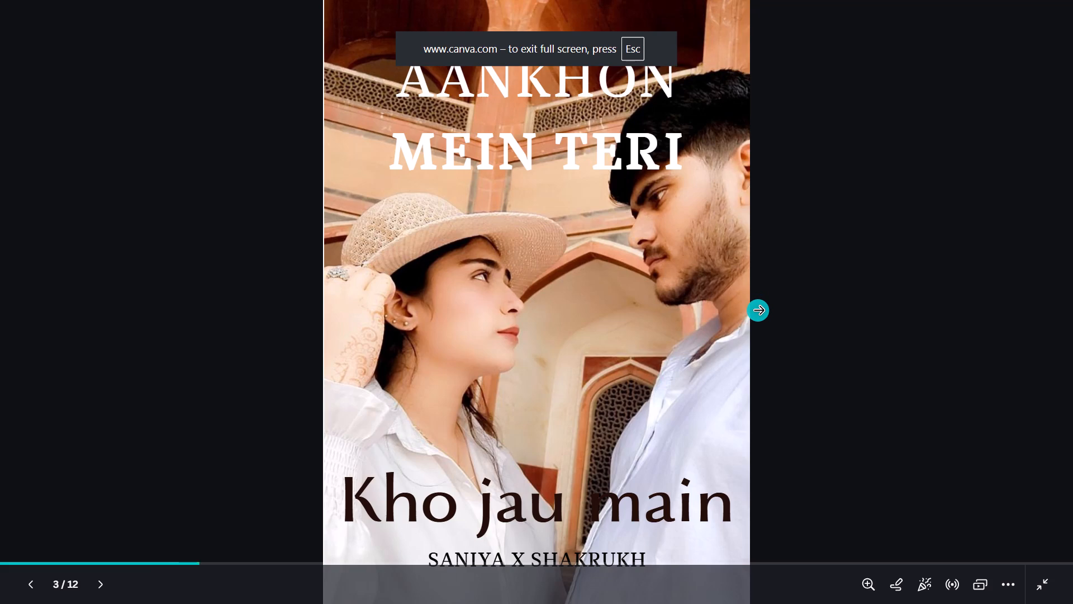
key(Left)
key(Right)
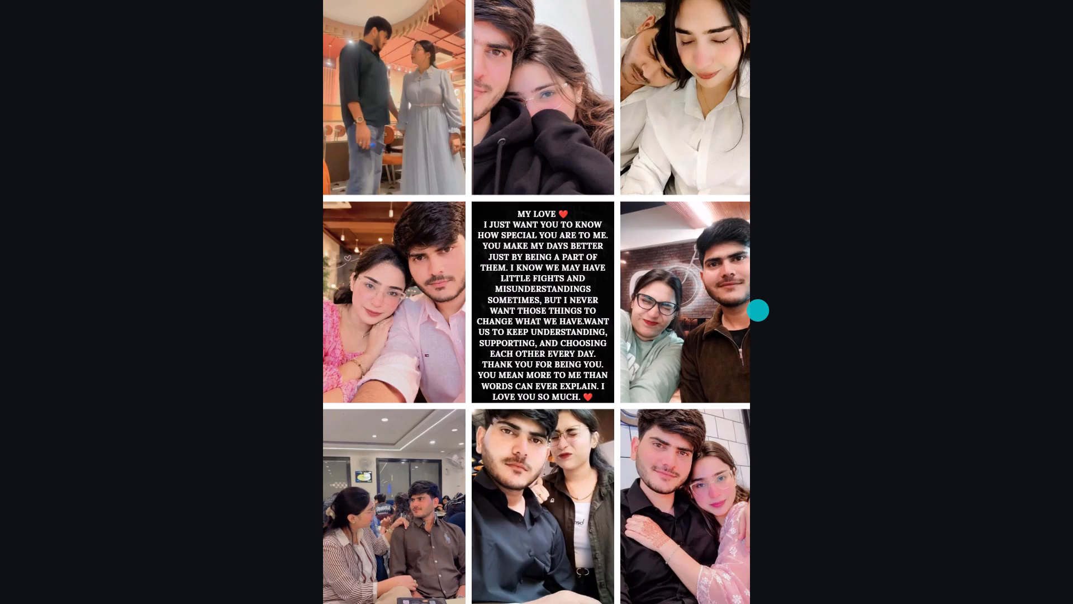
key(Right)
key(Right)
key(Right)
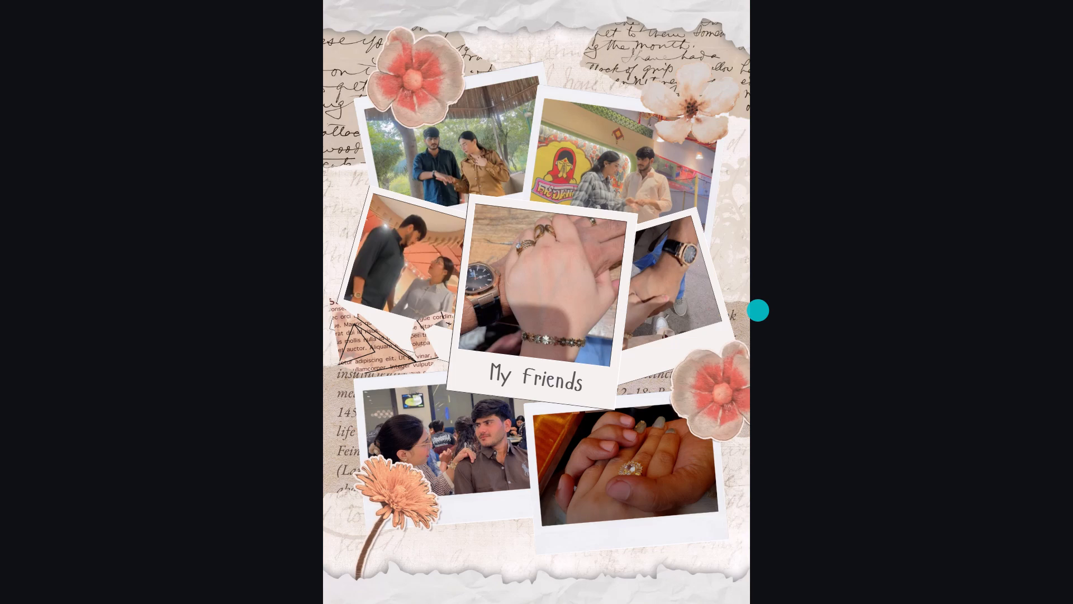
key(Right)
key(Right)
key(Right)
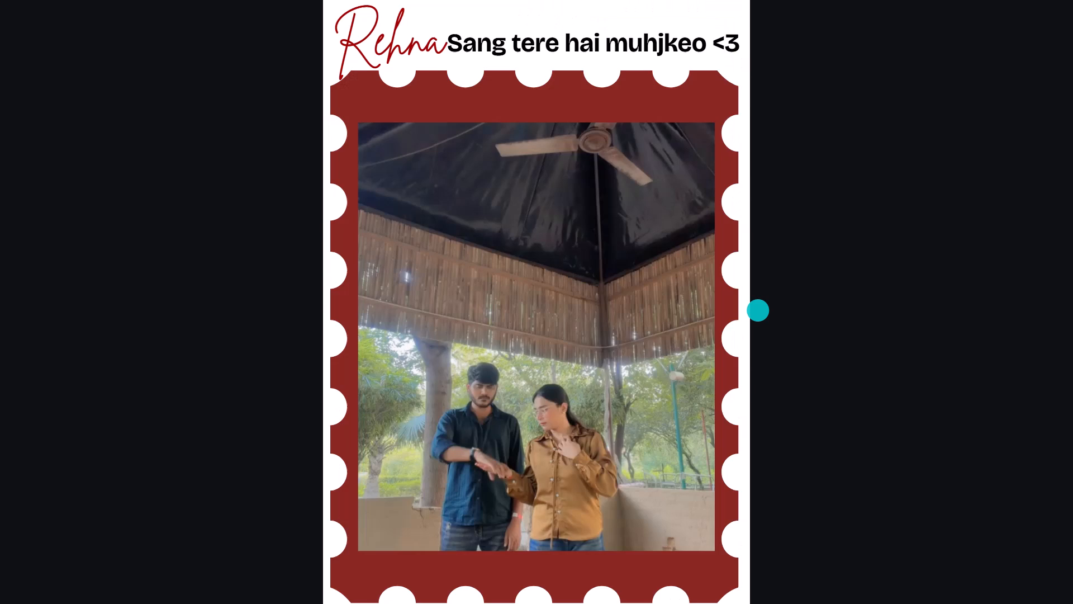
key(Right)
key(Right)
key(Right)
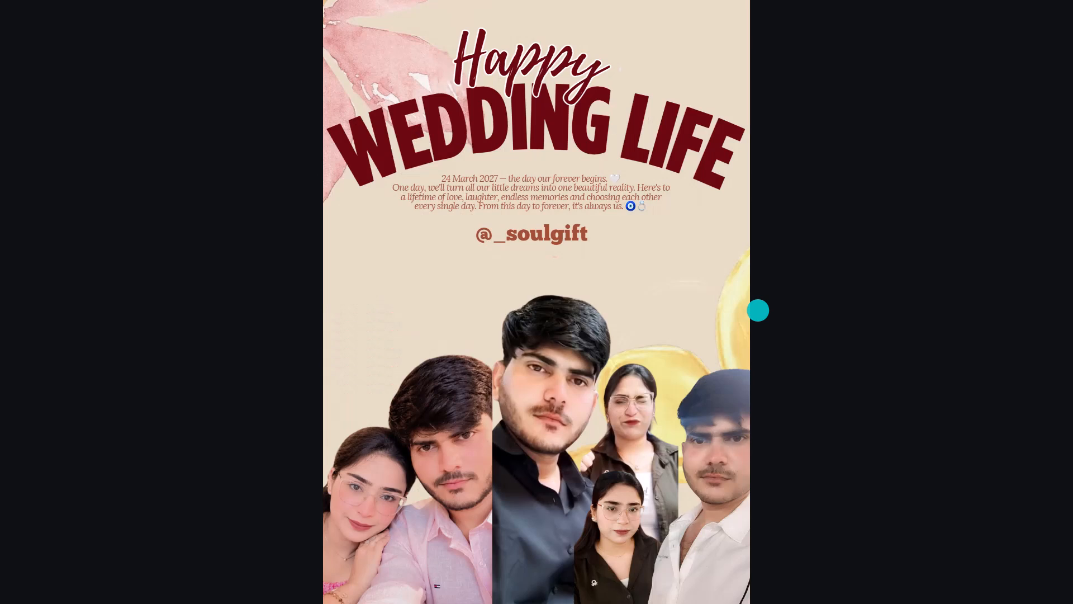
key(Right)
key(Escape)
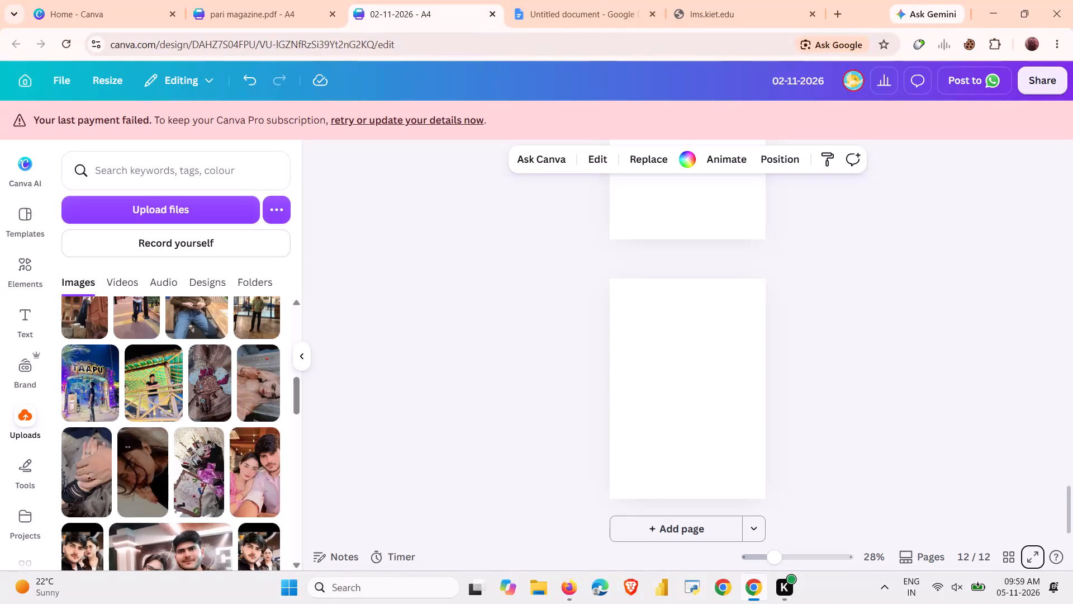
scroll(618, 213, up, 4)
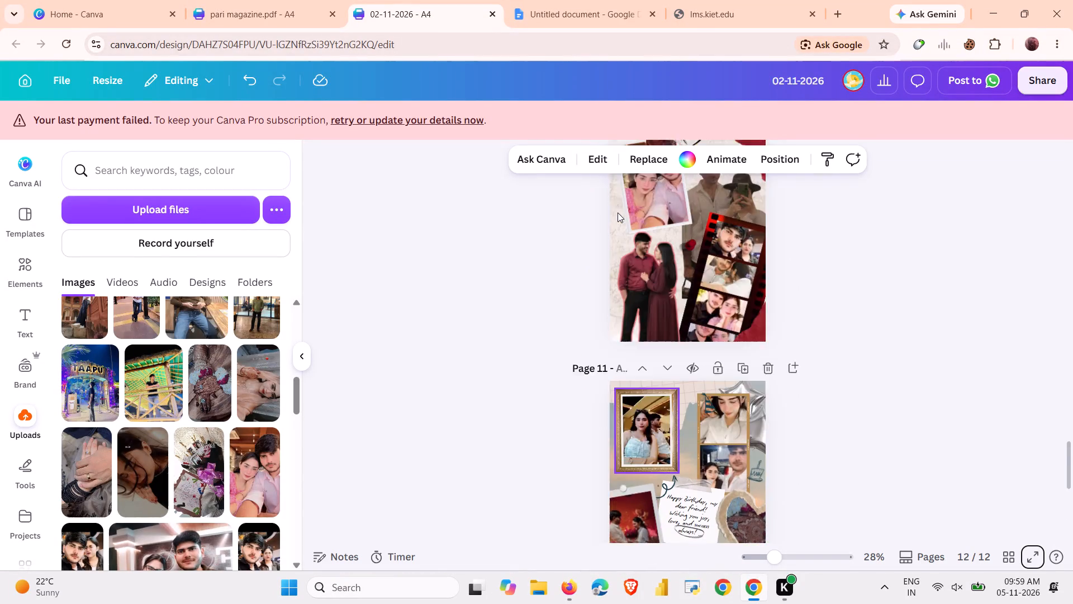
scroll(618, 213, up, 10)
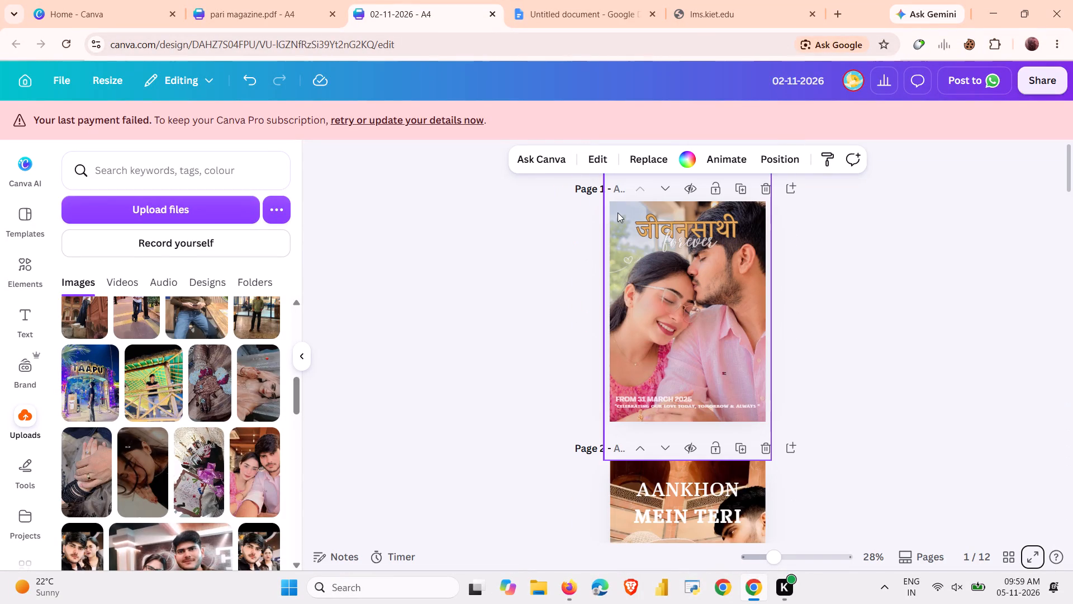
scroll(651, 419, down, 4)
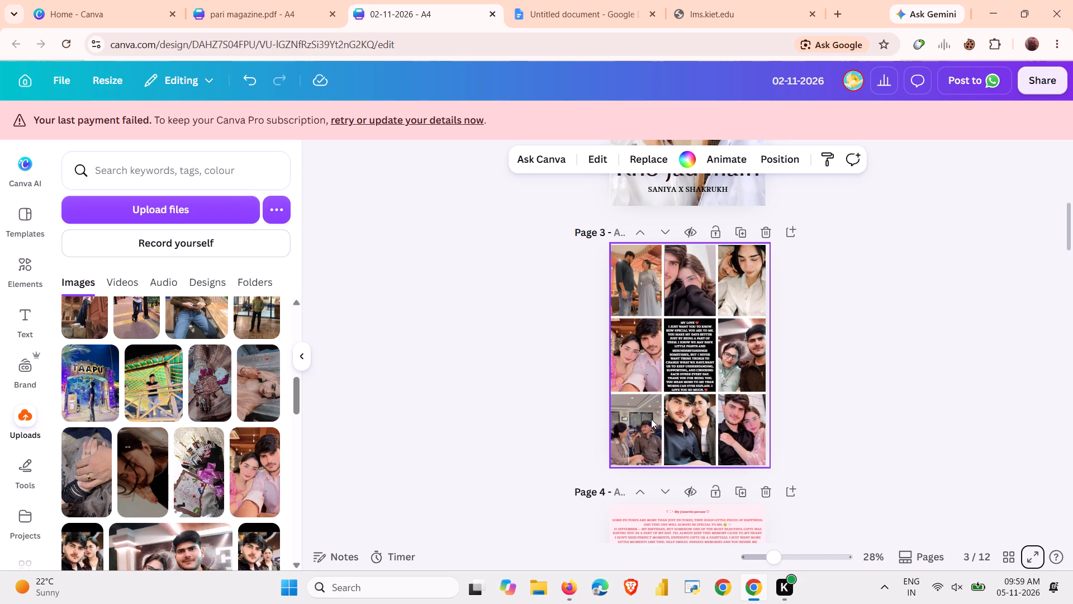
Switch to the open lms.kiet.edu page.
click(716, 0)
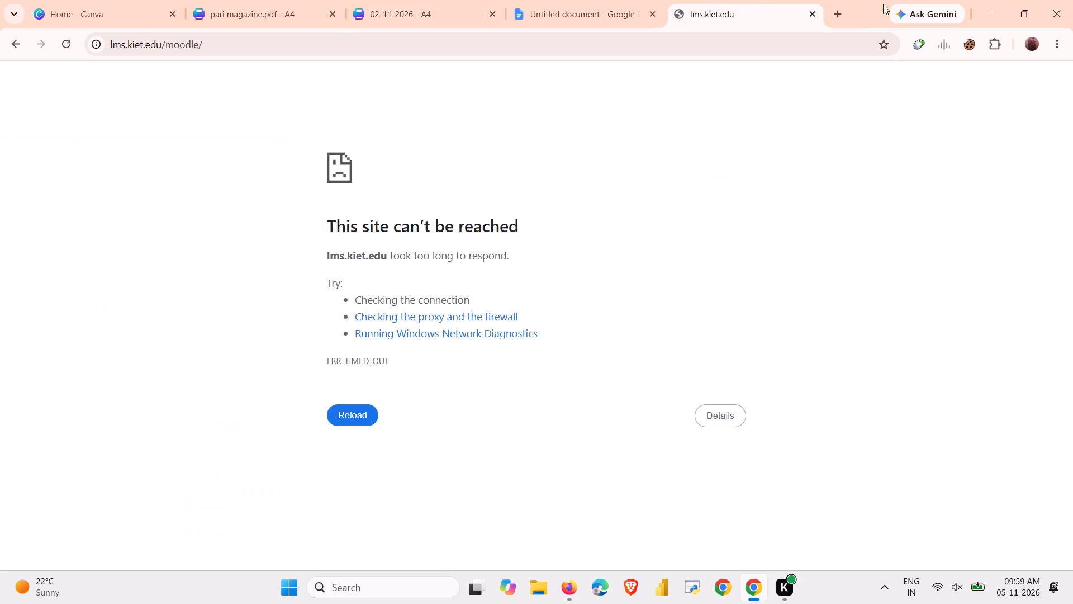